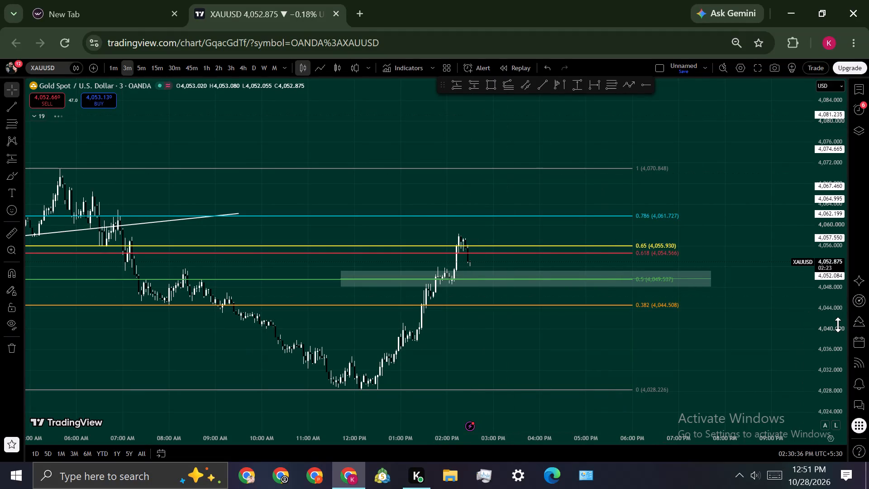
Place a long position on the 3-minute gold chart with entry at about 4,051.89 and stop at about 4,045.67.
scroll(837, 325, "up", 1)
scroll(730, 346, "down", 2)
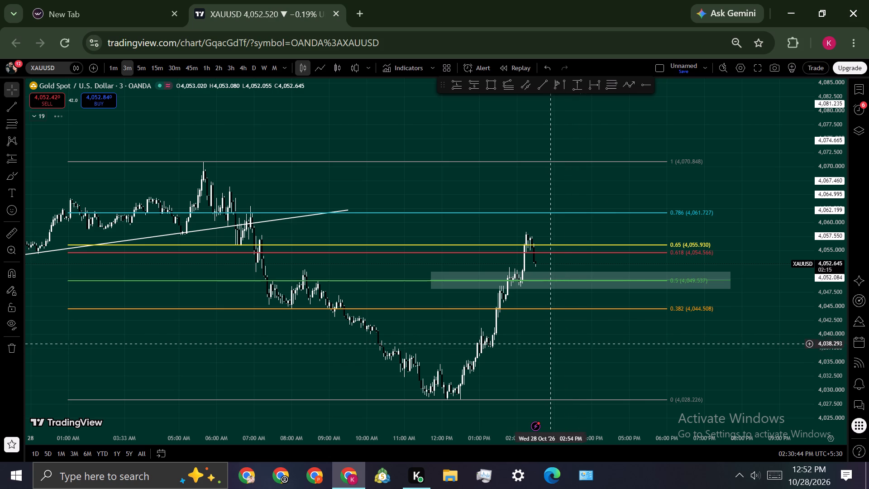
left_click_drag(831, 367, 817, 301)
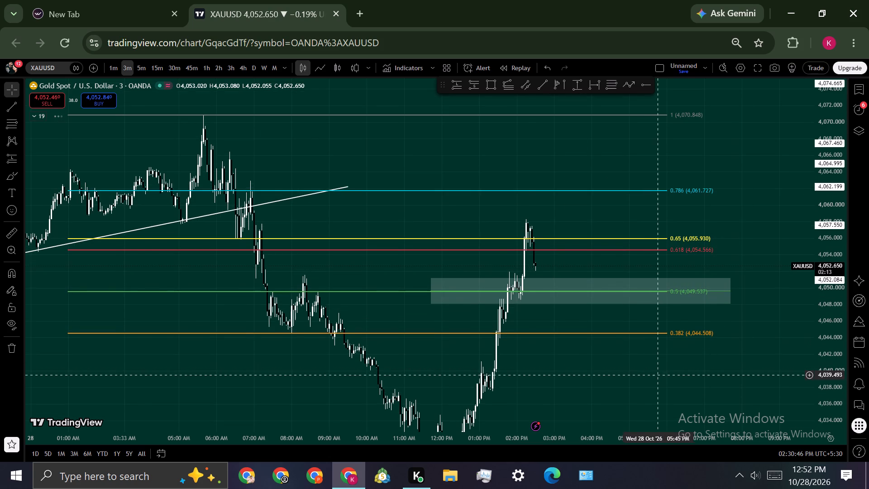
scroll(657, 375, "up", 2)
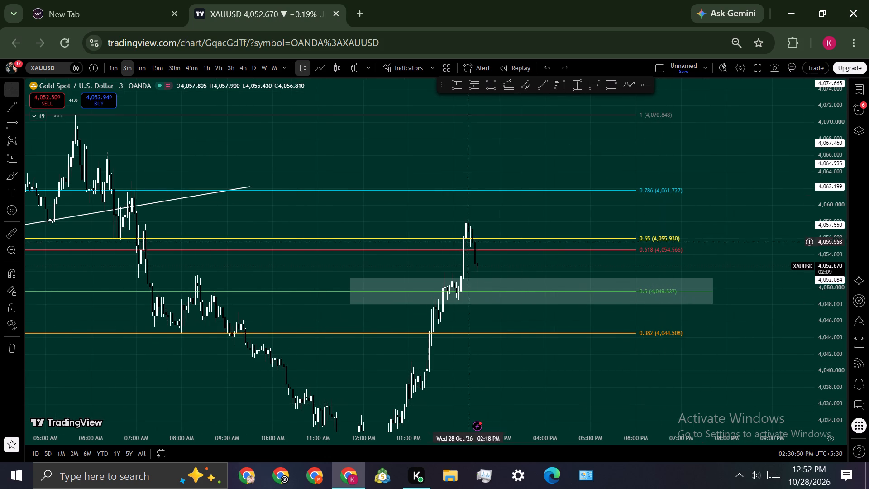
left_click(461, 86)
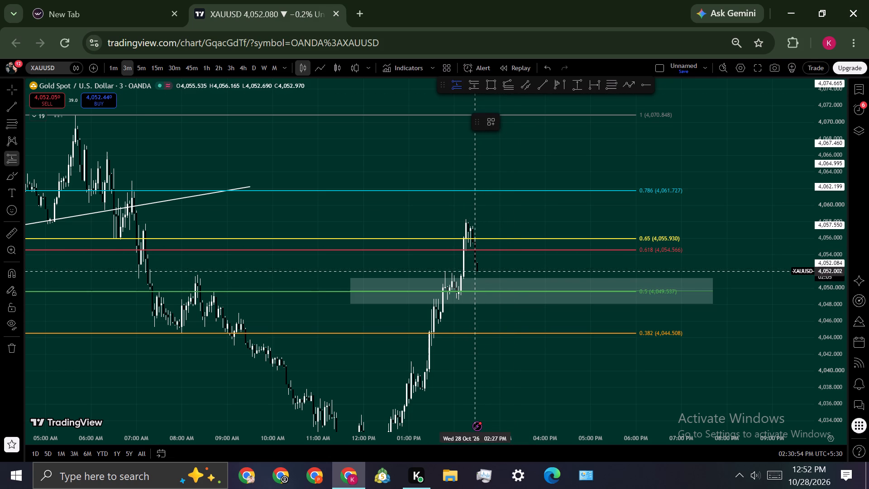
left_click(469, 272)
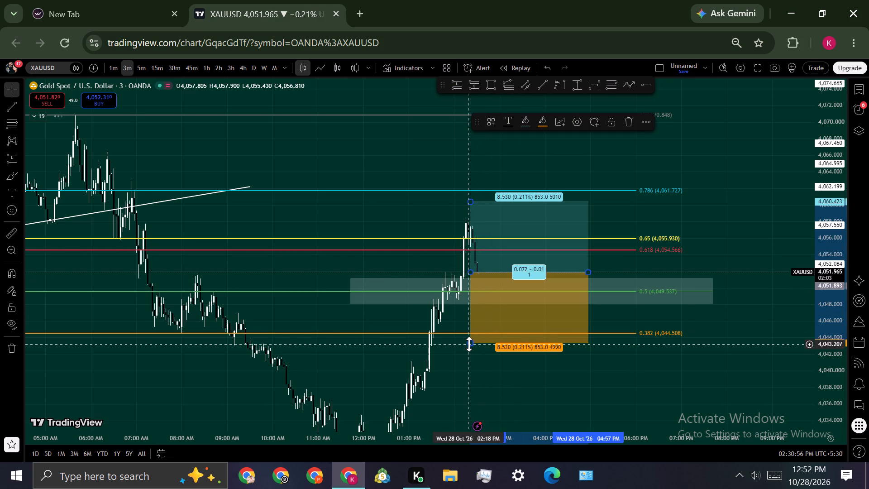
left_click_drag(468, 344, 454, 328)
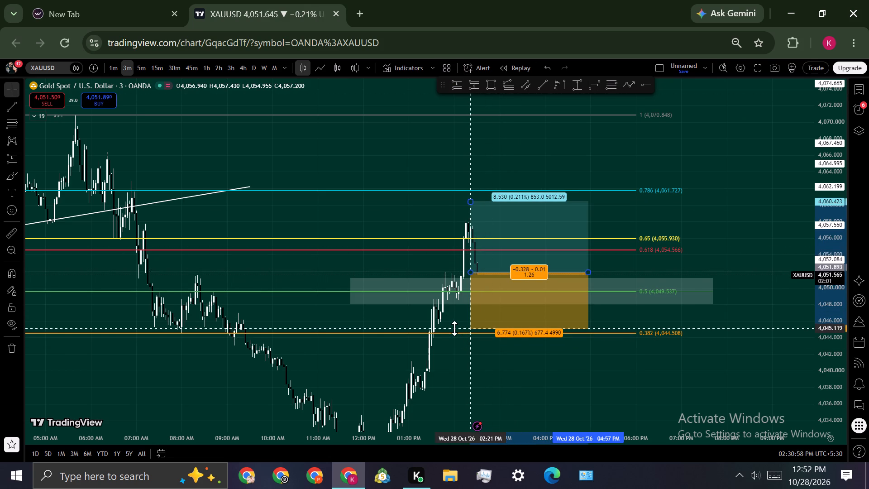
left_click_drag(454, 328, 454, 324)
left_click(481, 346)
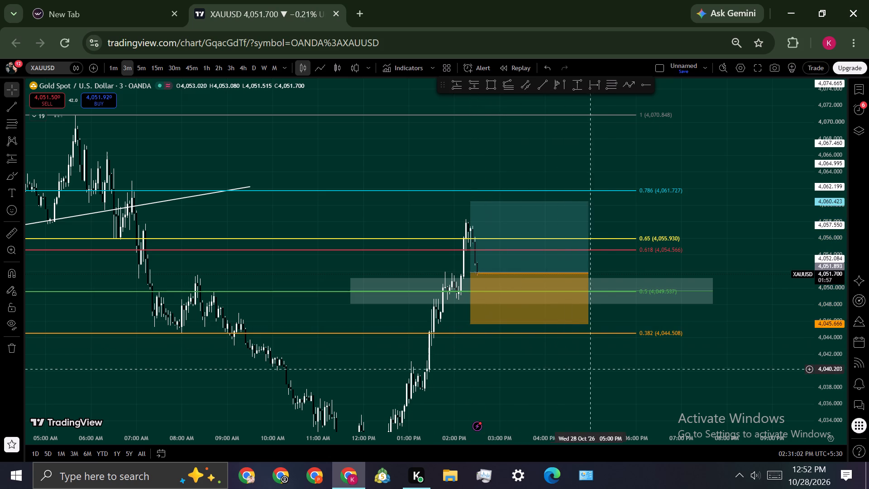
Switch to the 5-minute chart and delete the rising white trend line.
scroll(828, 334, "down", 2)
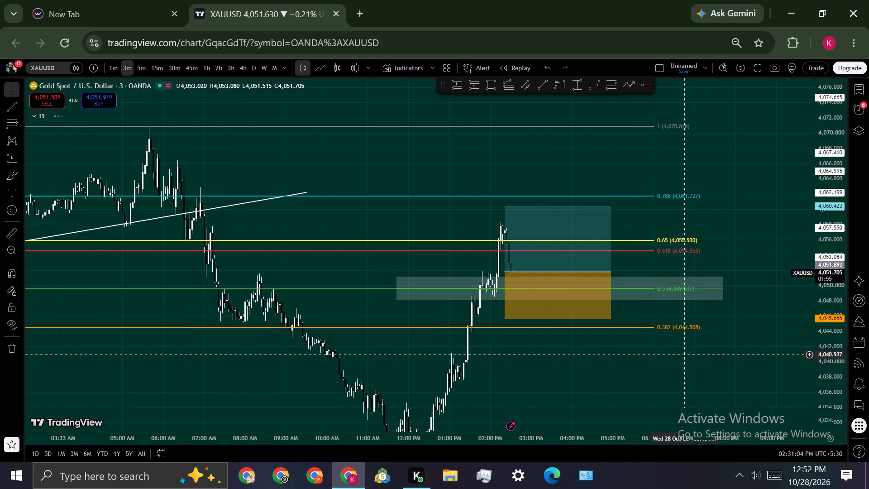
left_click_drag(683, 353, 595, 364)
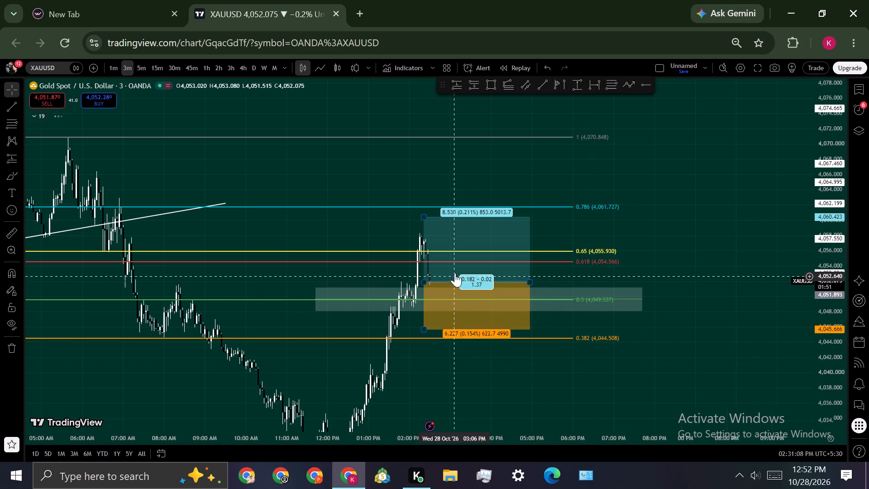
scroll(778, 304, "down", 1)
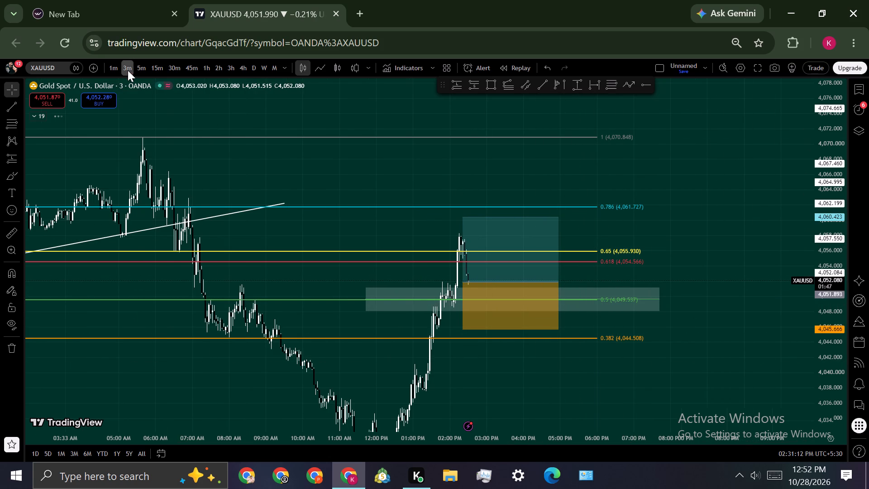
left_click(145, 69)
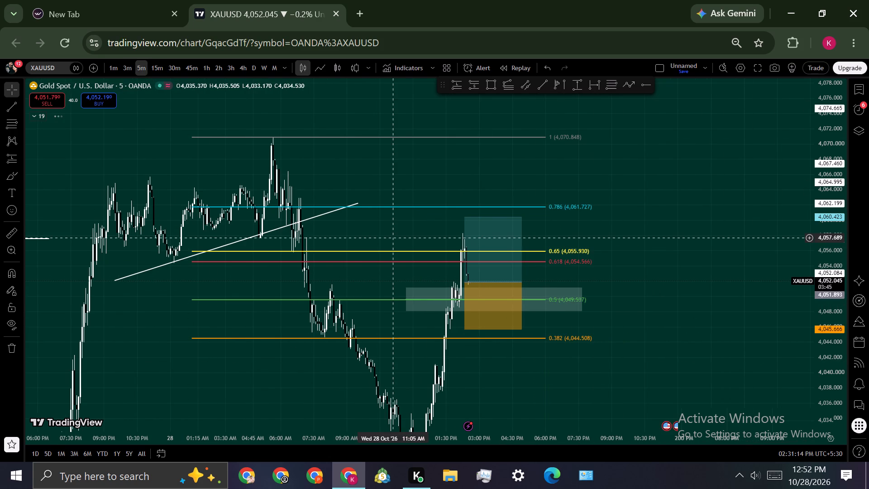
scroll(343, 239, "down", 2)
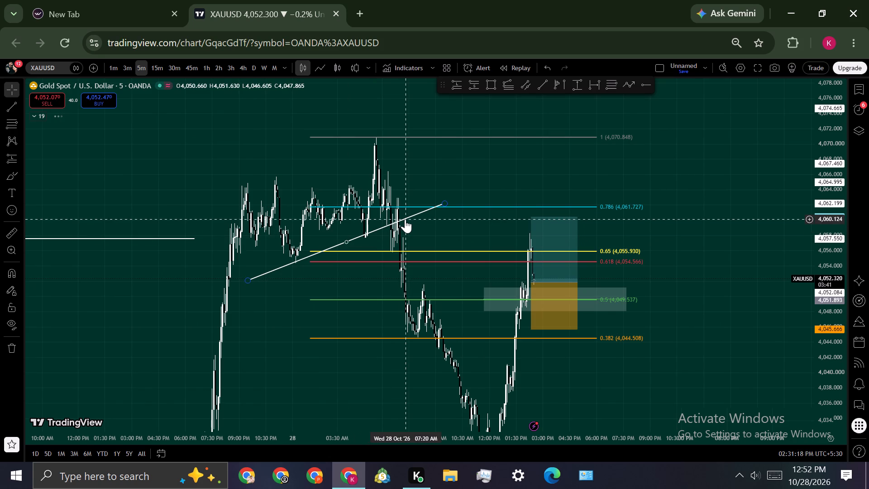
left_click(405, 219)
left_click(642, 120)
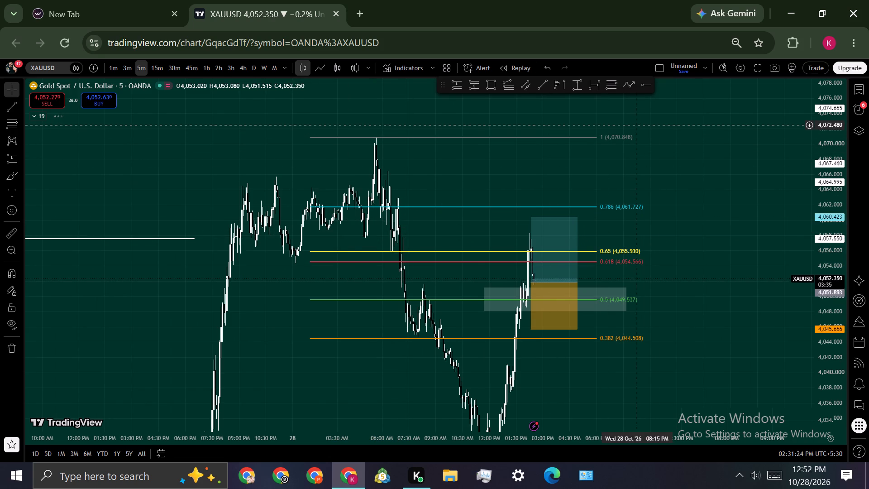
Examine the recent price action and the marked levels on the 1-hour chart.
scroll(417, 254, "up", 2)
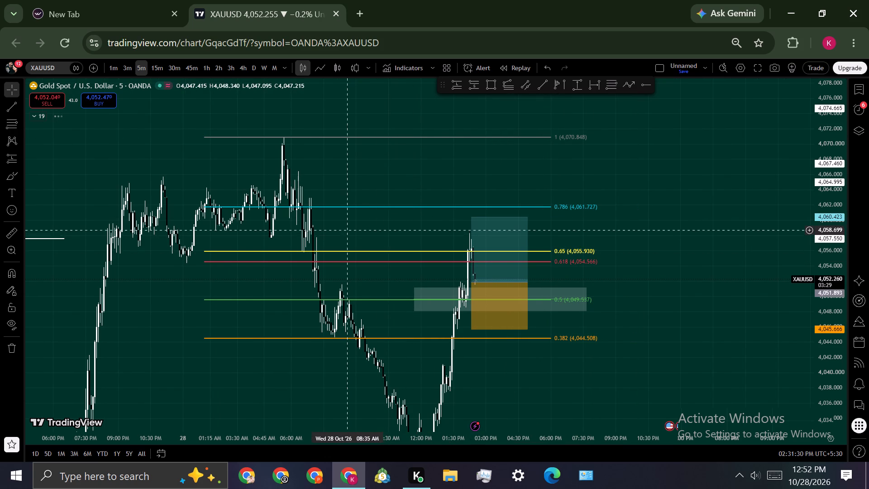
left_click(209, 71)
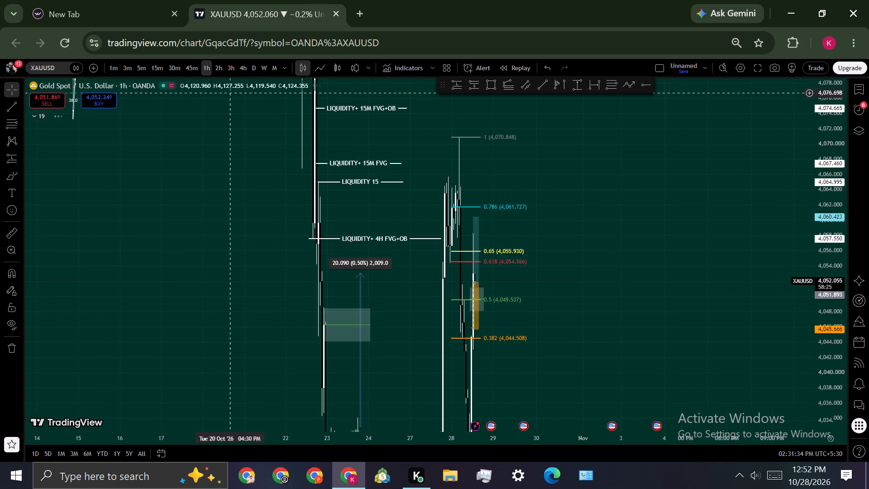
scroll(340, 259, "up", 11)
left_click_drag(247, 253, 260, 256)
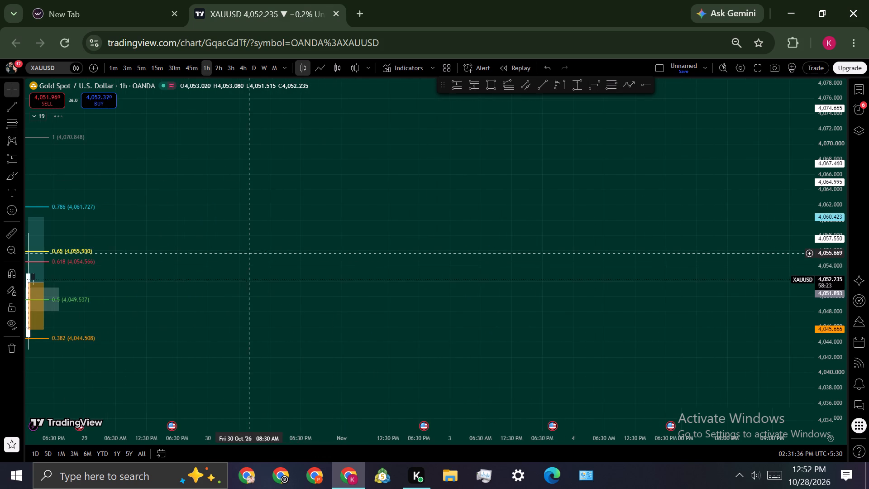
left_click_drag(260, 256, 553, 258)
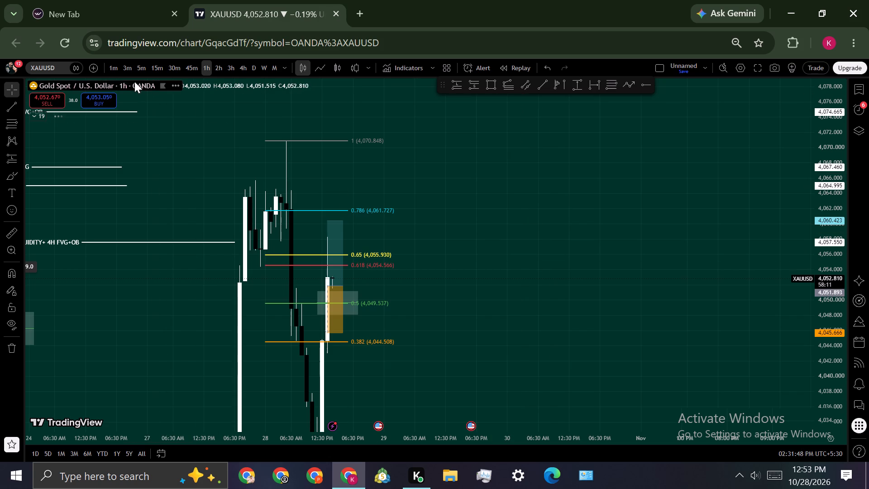
Return to the 3-minute chart and lower the long position's profit target to about 4,058.34.
left_click(120, 67)
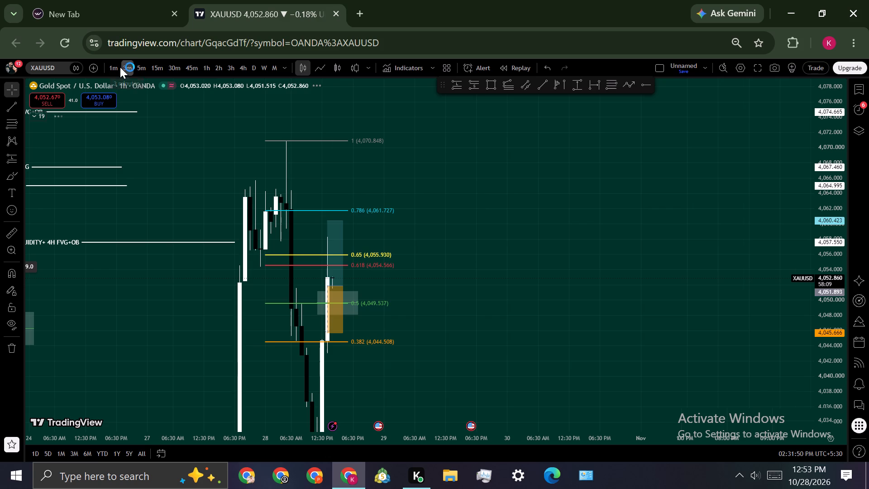
scroll(597, 288, "down", 3)
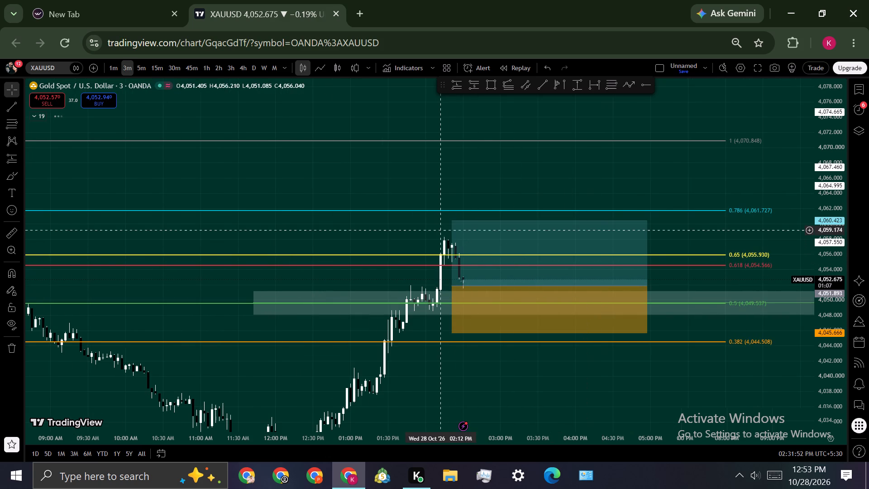
scroll(440, 230, "down", 3)
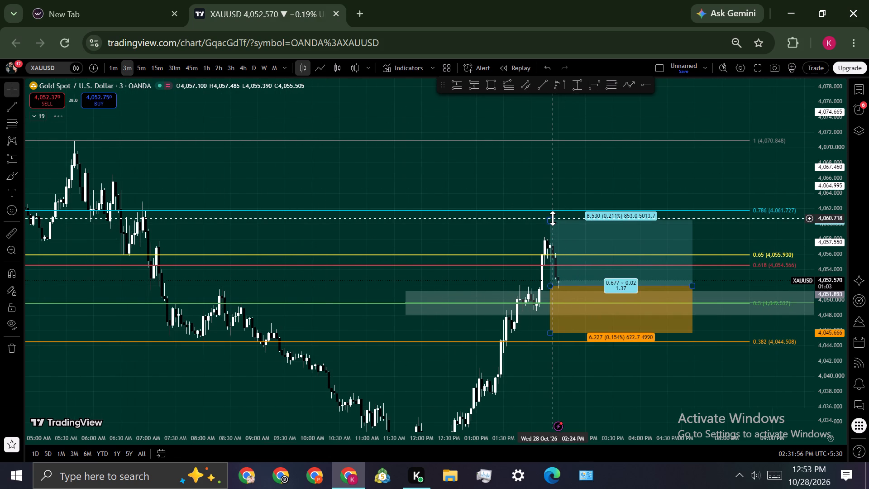
left_click_drag(553, 218, 556, 228)
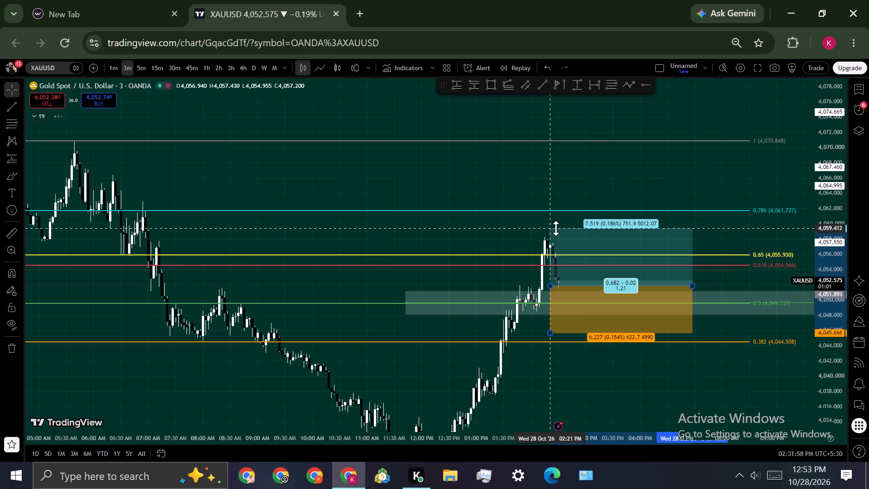
left_click_drag(556, 228, 552, 238)
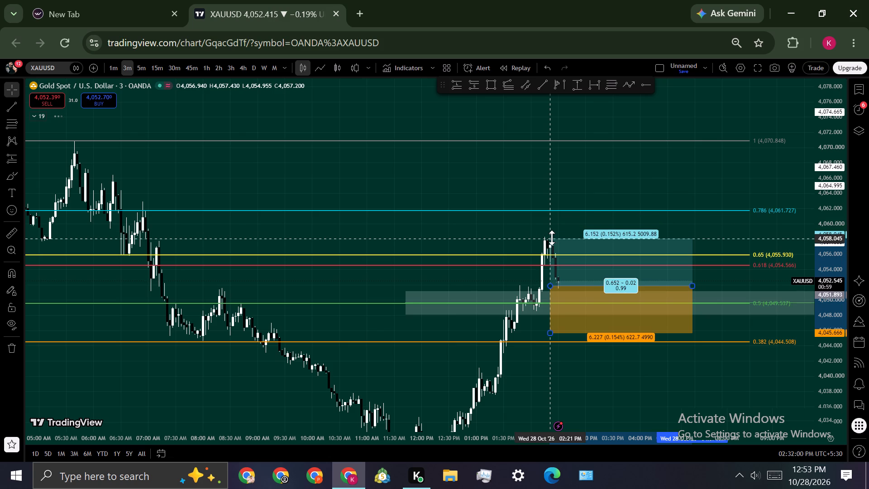
left_click_drag(552, 238, 552, 236)
left_click(591, 358)
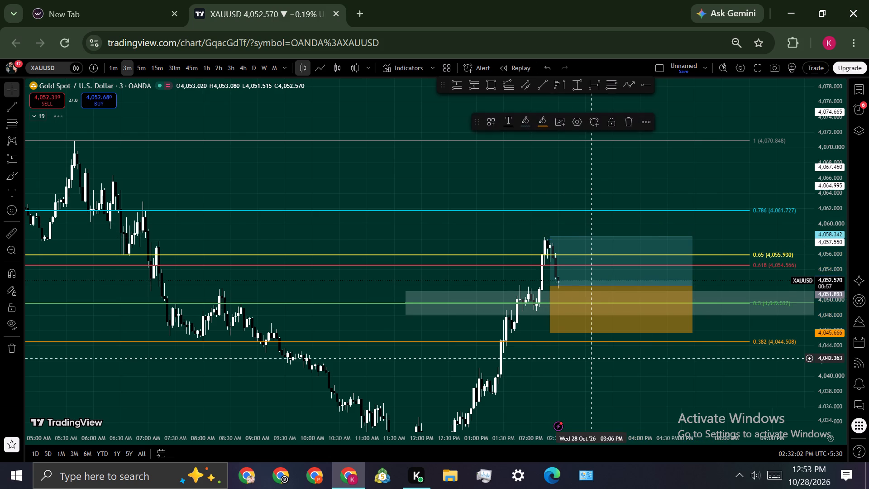
Set the long position's risk to 50 USD in its settings.
scroll(847, 348, "down", 1)
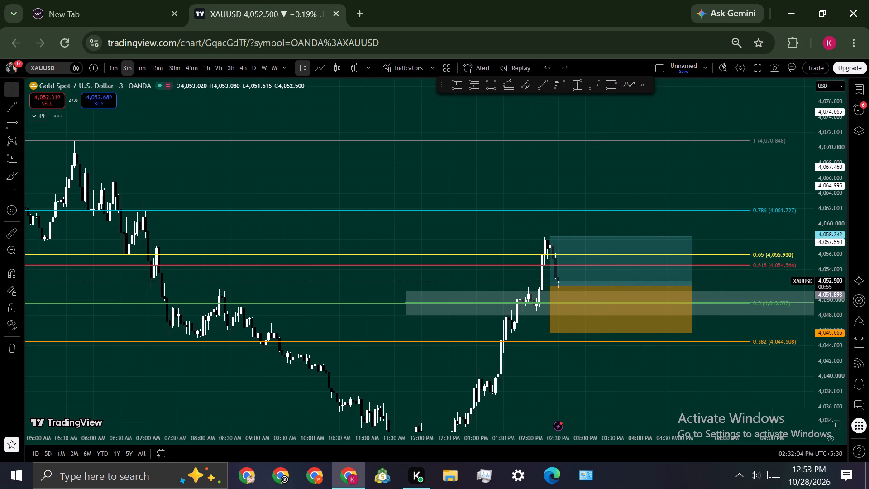
scroll(618, 396, "down", 2)
left_click_drag(676, 403, 546, 381)
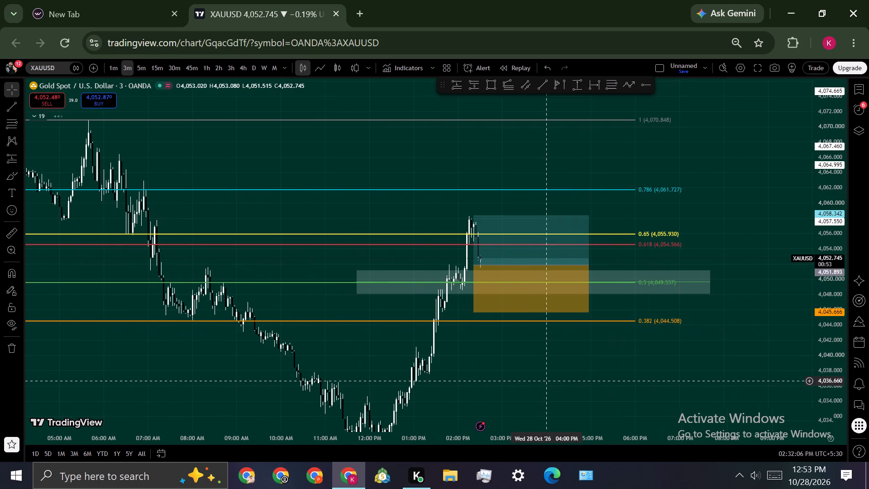
right_click(516, 303)
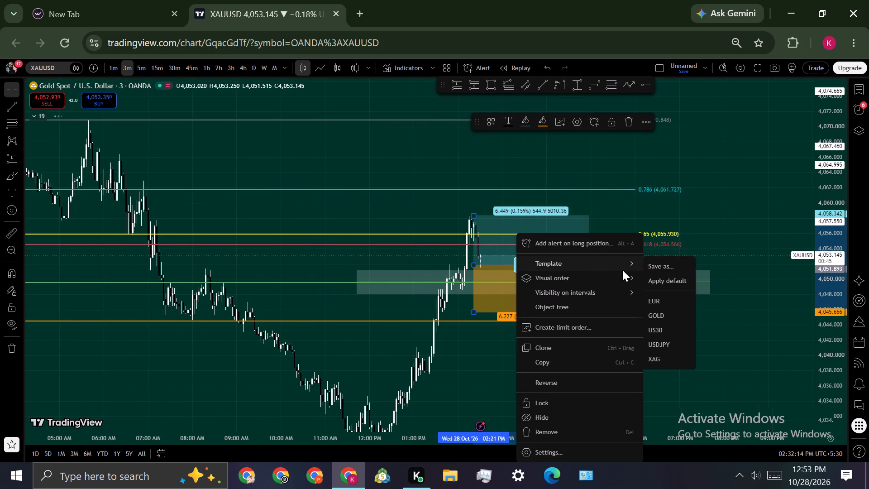
left_click(564, 450)
left_click_drag(424, 181, 397, 177)
type("50")
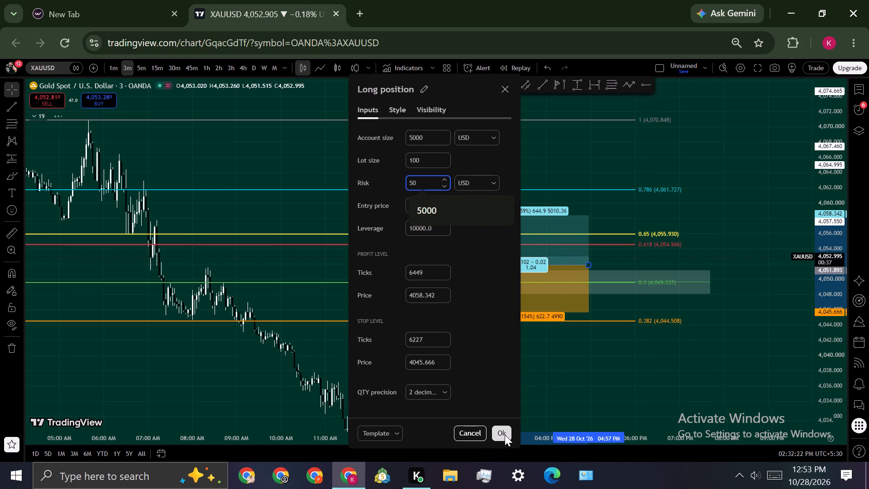
left_click(505, 435)
left_click(644, 393)
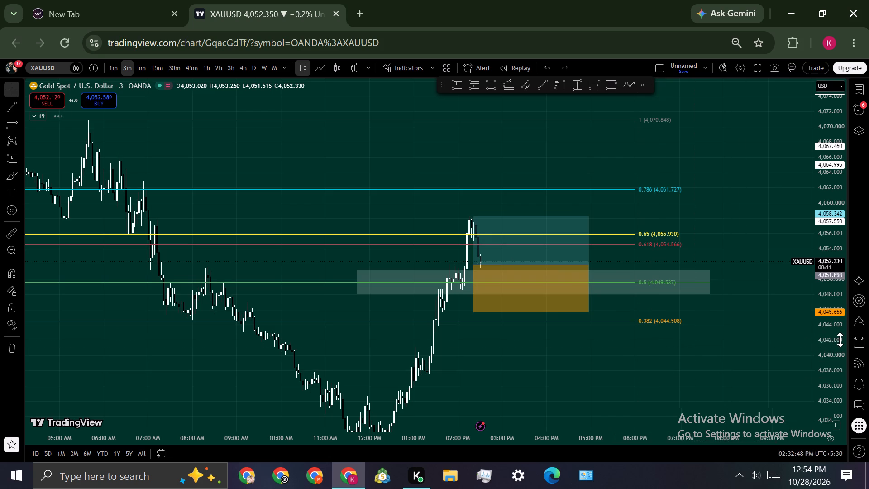
Raise the long position's entry to about 4,052.33 and set its stop at about 4,045.71.
scroll(840, 340, "down", 1)
left_click_drag(849, 375, 831, 344)
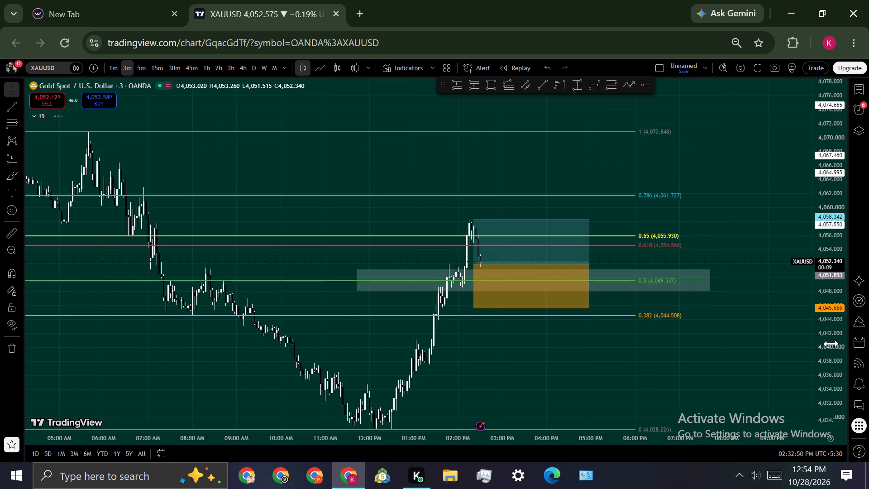
left_click_drag(831, 344, 813, 278)
left_click(862, 81)
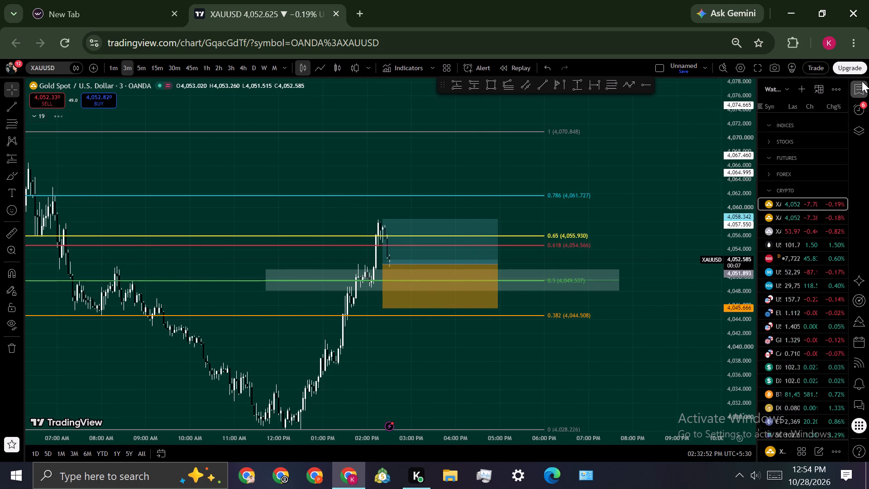
left_click_drag(841, 336, 808, 240)
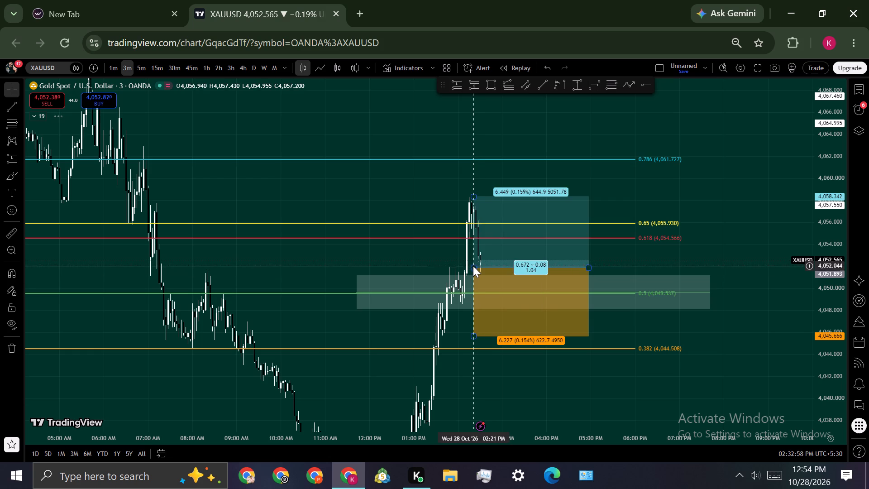
left_click_drag(474, 268, 475, 259)
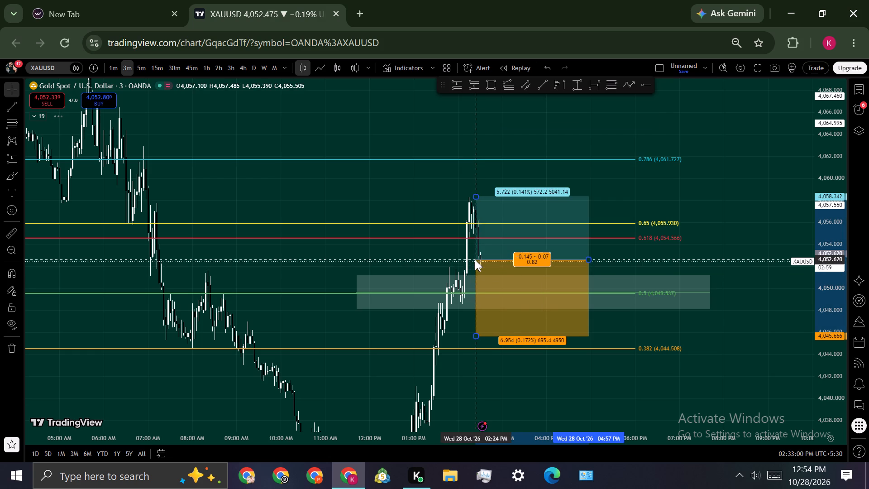
left_click_drag(475, 259, 475, 261)
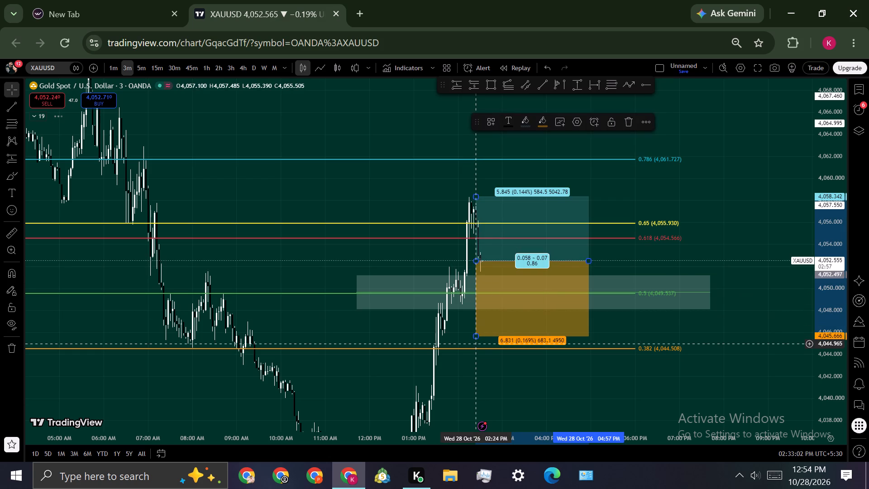
left_click(481, 336)
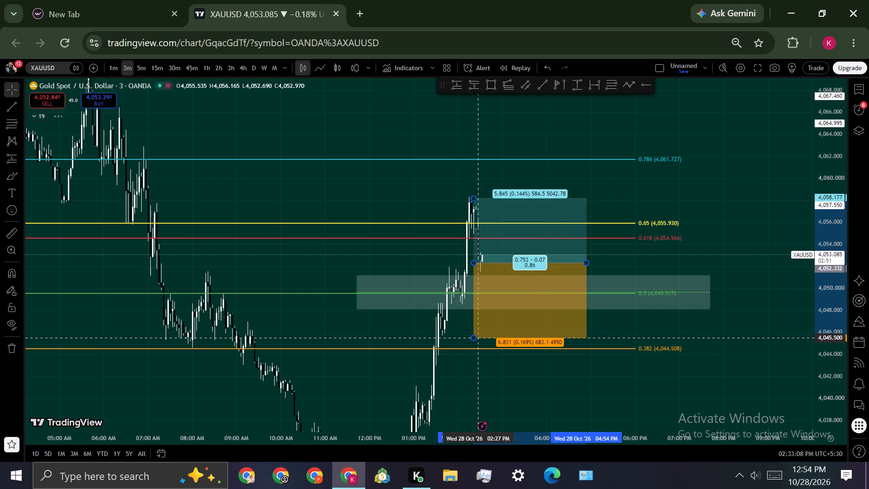
left_click(473, 338)
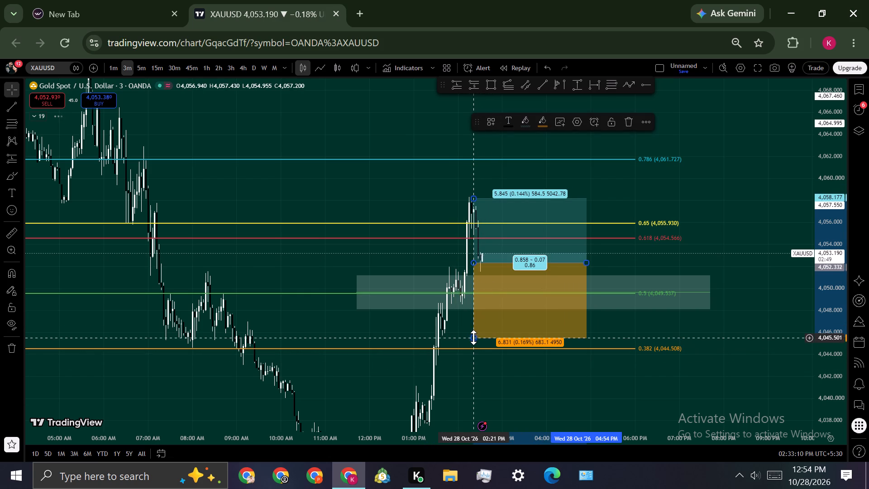
left_click(519, 379)
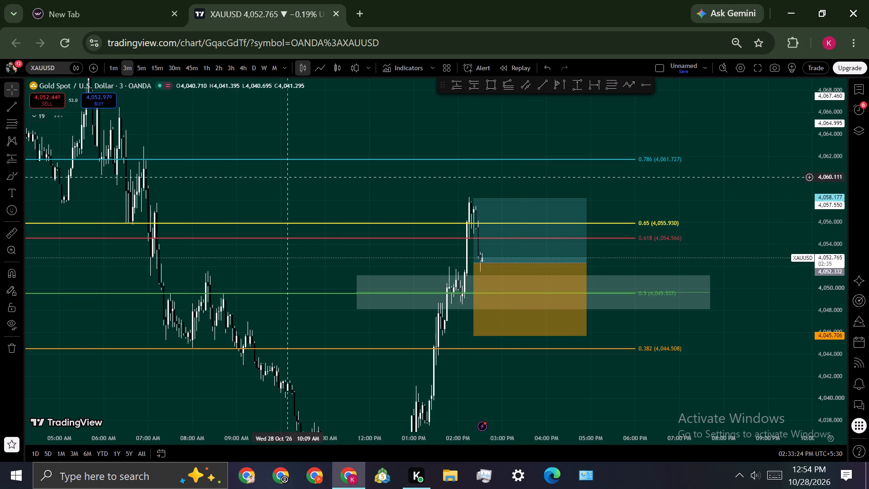
Raise the long position's profit target to about 4,059.49.
left_click_drag(473, 198, 471, 184)
left_click(720, 349)
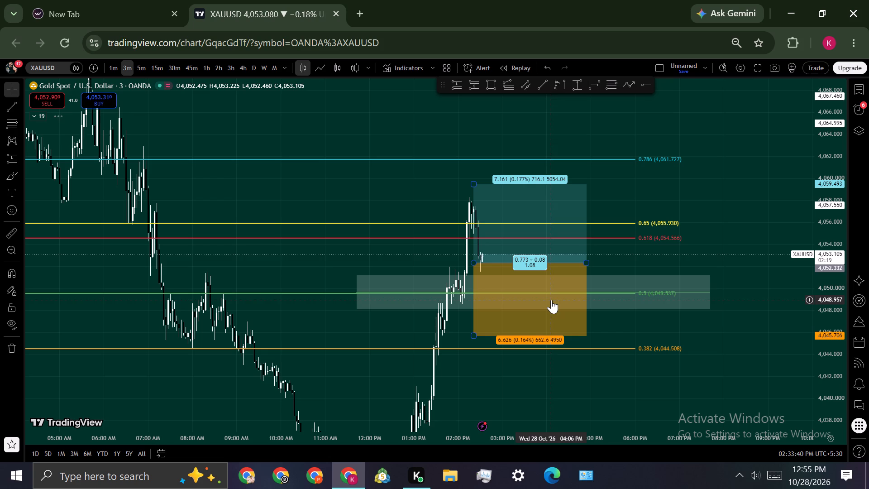
Switch the chart to the 1-minute timeframe.
scroll(551, 300, "up", 1)
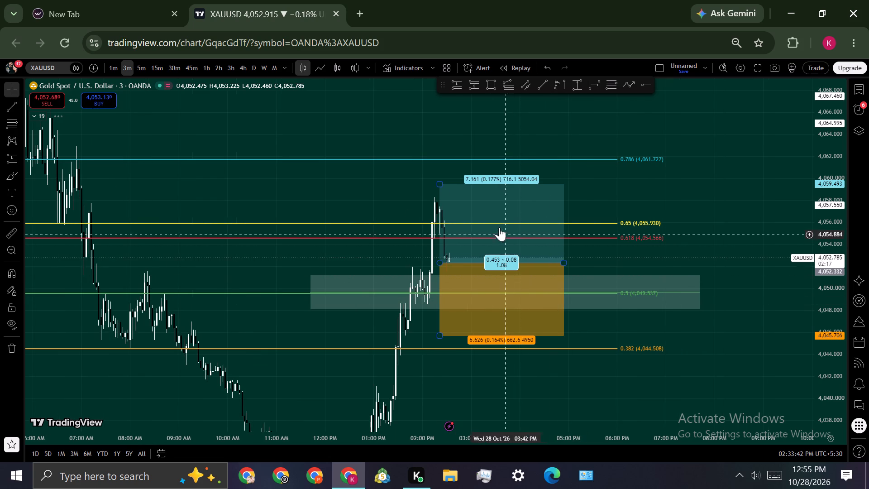
left_click(119, 72)
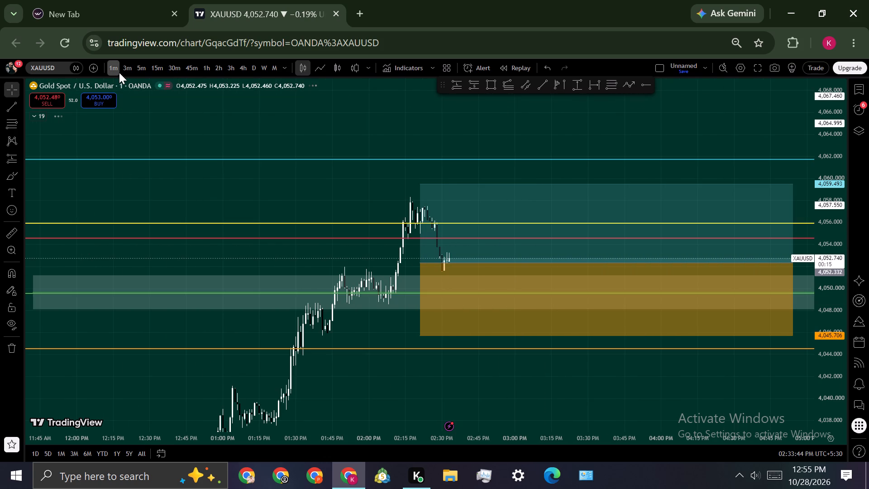
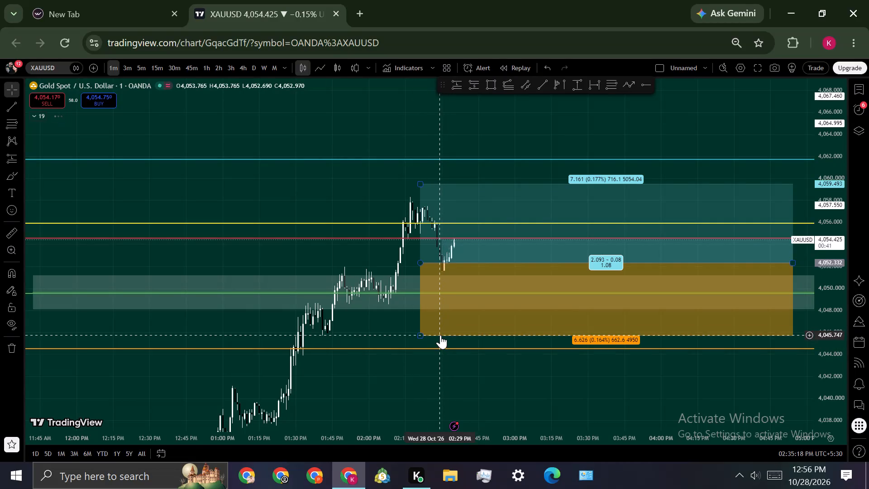
Delete the long position drawing from the 1-minute XAUUSD chart.
left_click(440, 335)
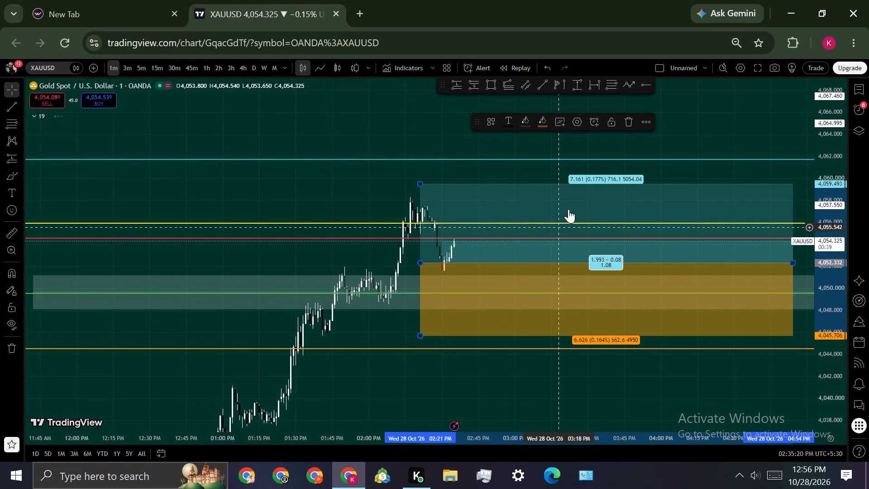
left_click(625, 129)
Examine the 1-minute price action against the Fibonacci levels and the shaded zone around the 0.5 level, from close-up to the wider swing.
scroll(845, 299, "down", 2)
scroll(716, 313, "down", 2)
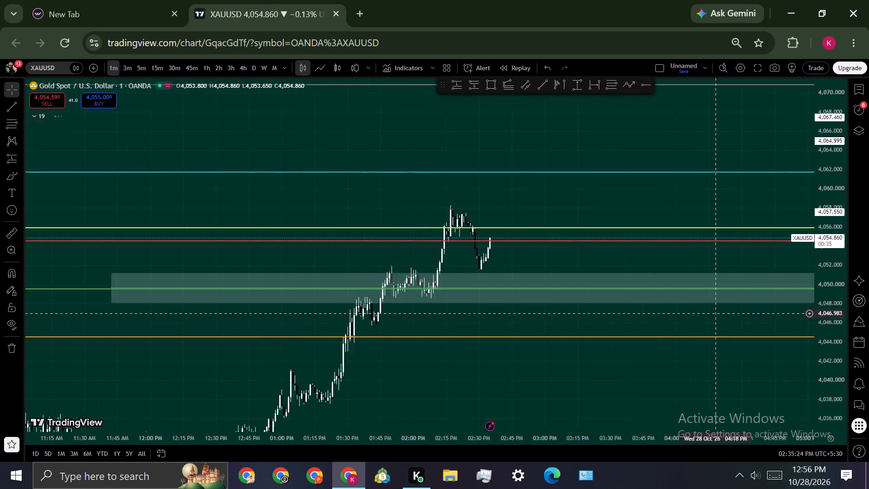
scroll(716, 313, "down", 4)
scroll(607, 346, "up", 3)
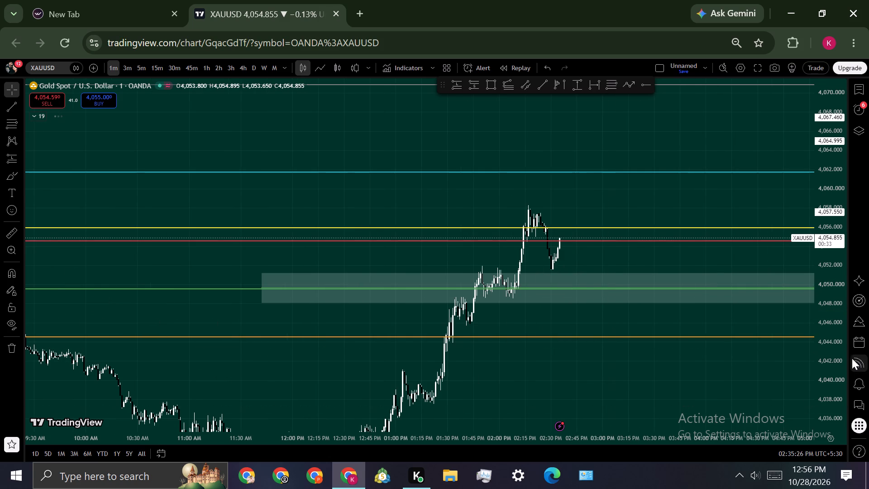
scroll(850, 357, "down", 9)
scroll(752, 378, "down", 3)
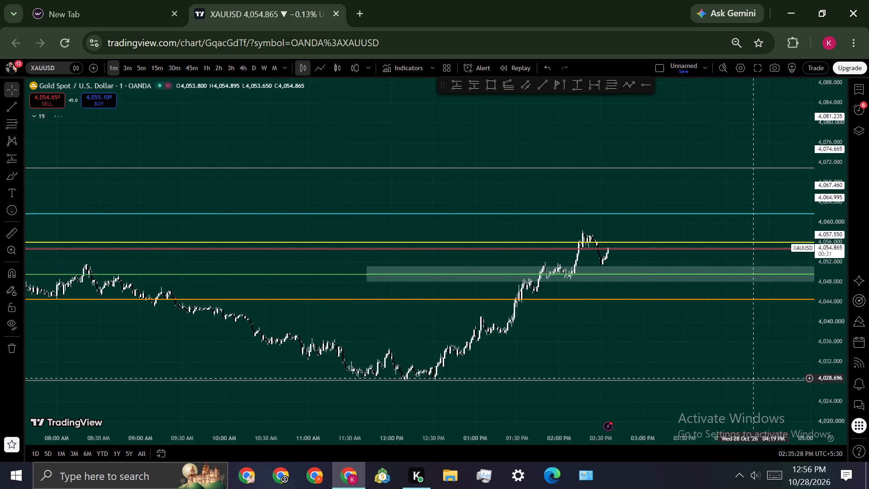
scroll(752, 378, "down", 3)
left_click_drag(723, 356, 565, 356)
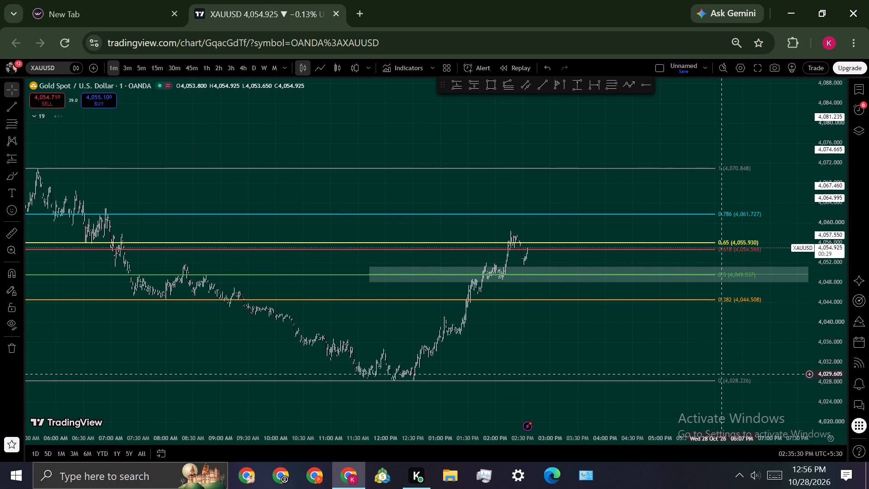
left_click_drag(836, 350, 809, 226)
scroll(532, 332, "up", 5)
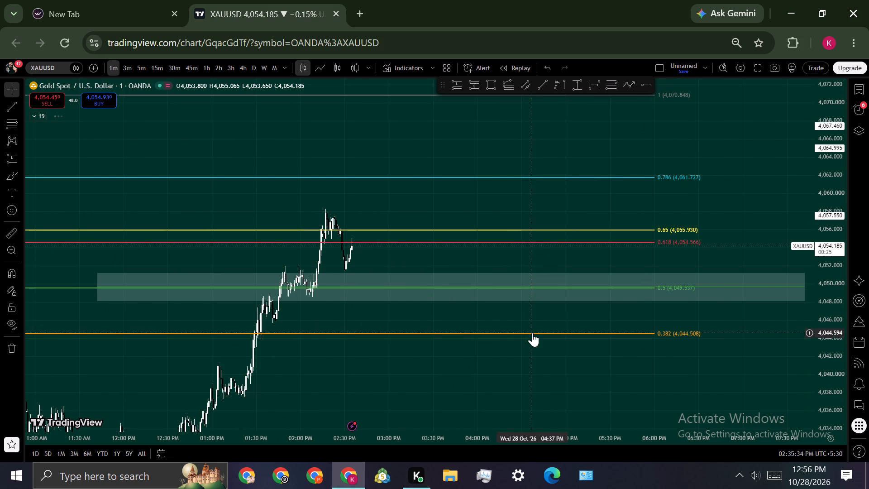
scroll(532, 333, "down", 2)
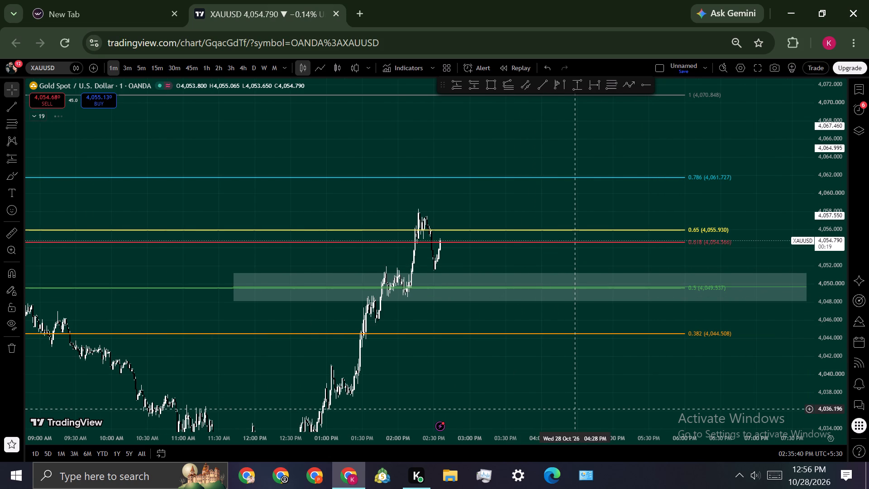
scroll(312, 312, "up", 3)
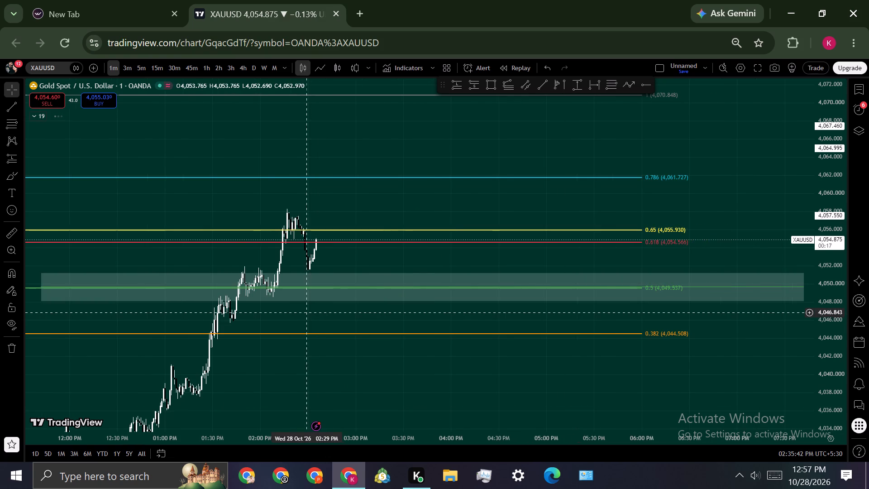
scroll(827, 290, "down", 1)
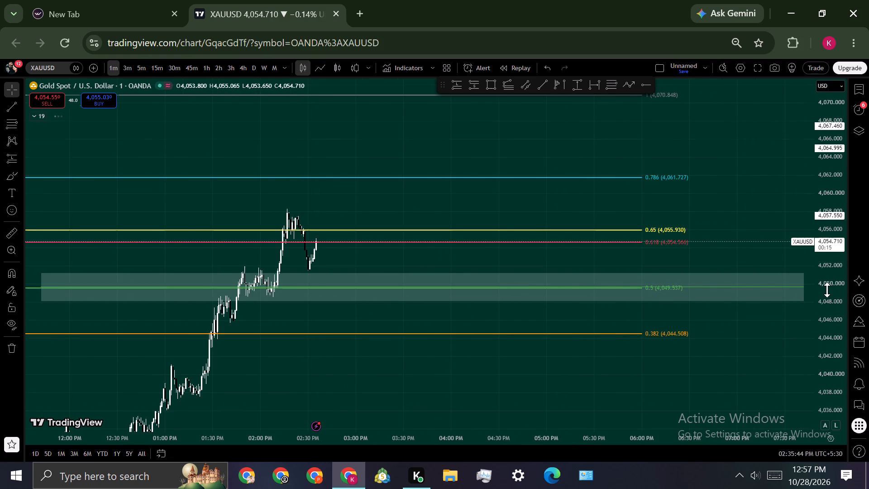
scroll(827, 290, "down", 4)
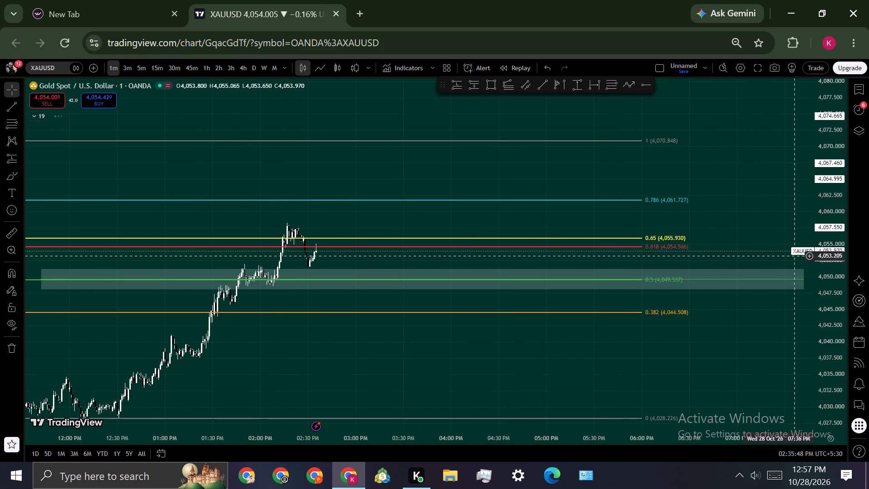
scroll(835, 237, "down", 3)
scroll(717, 219, "down", 4)
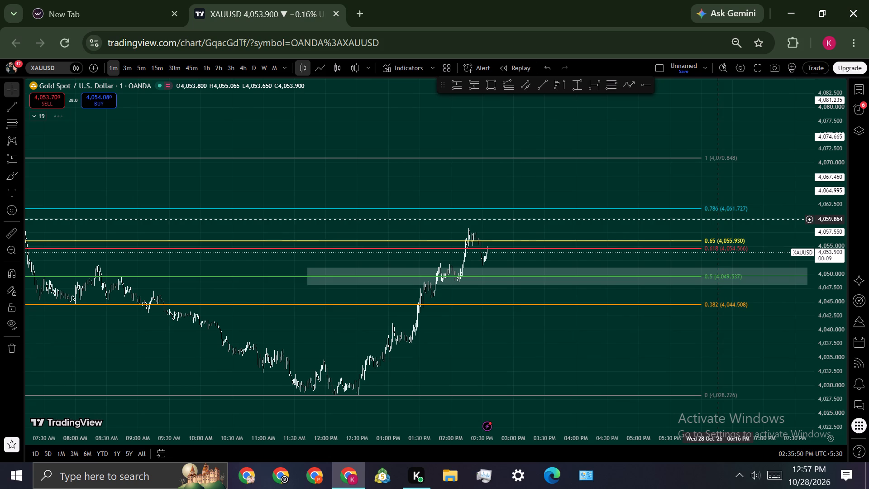
scroll(717, 219, "down", 5)
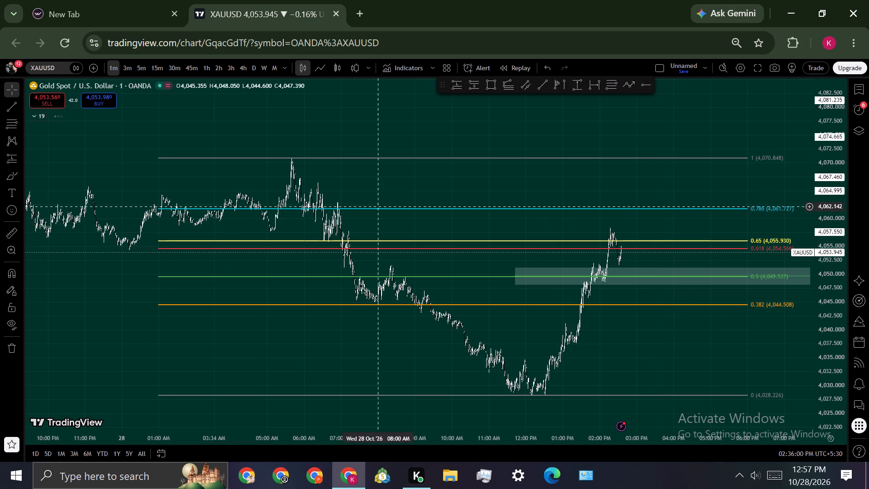
Switch the chart to the 1-hour timeframe and bring the latest candles and liquidity lines into view.
left_click(207, 71)
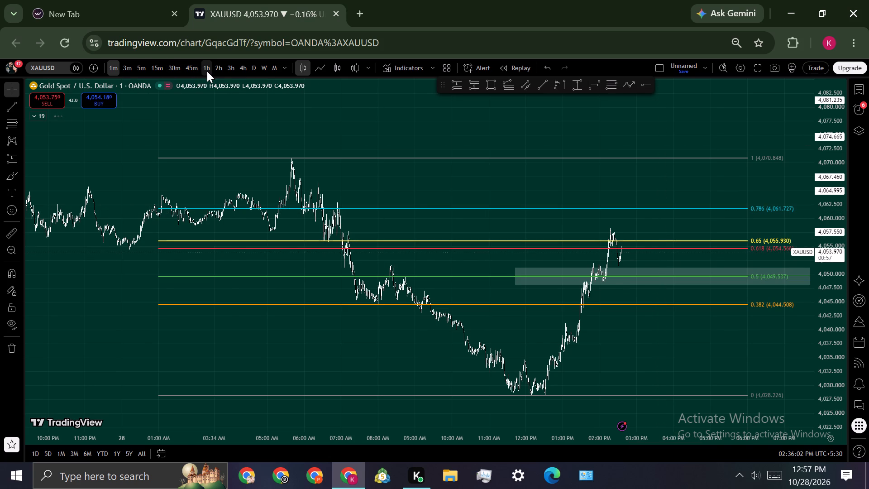
scroll(261, 324, "up", 17)
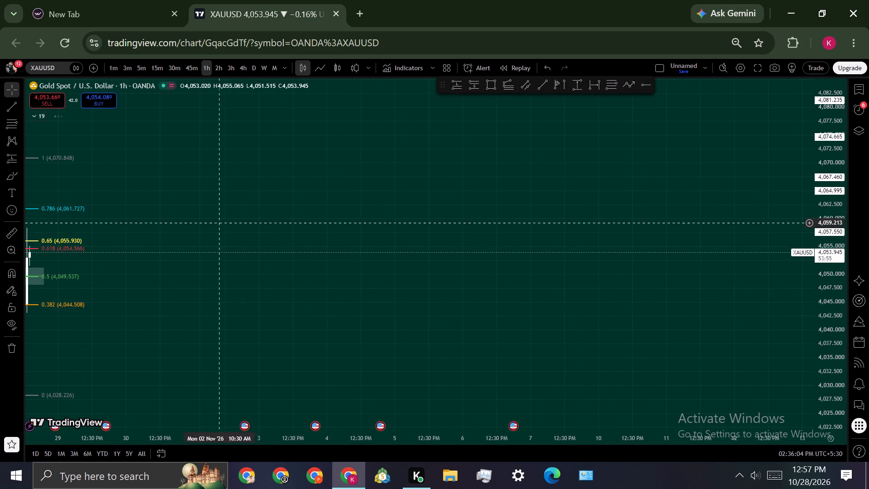
left_click_drag(221, 223, 758, 235)
scroll(626, 324, "up", 2)
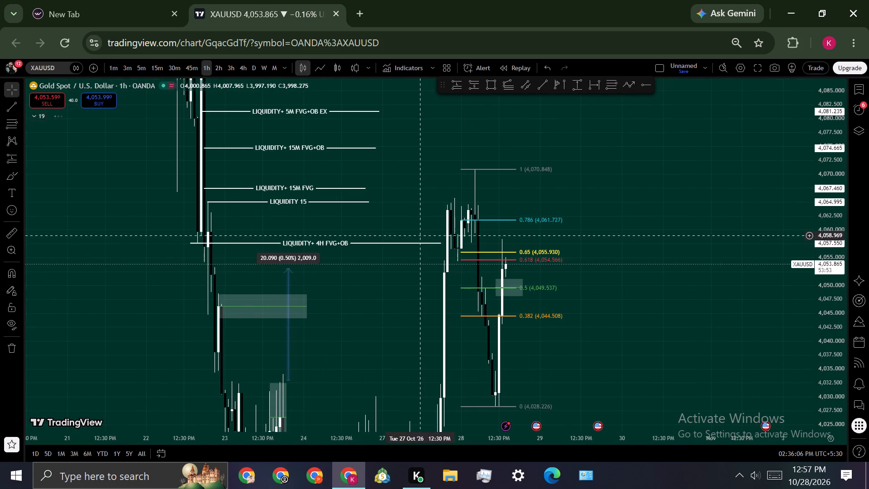
Delete the LIQUIDITY+ 4H FVG+OB line at 4,057.550, the LIQUIDITY 15 line and the LIQUIDITY+ 15M FVG line.
left_click(439, 244)
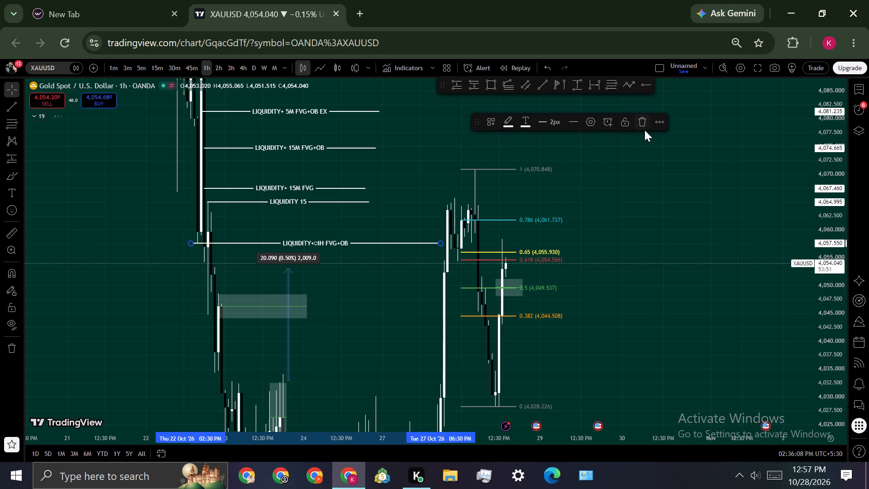
left_click(644, 130)
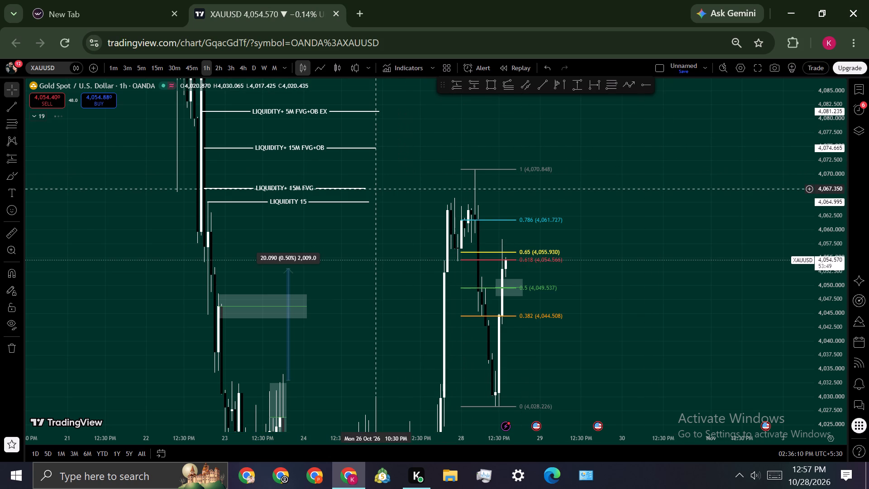
left_click(362, 203)
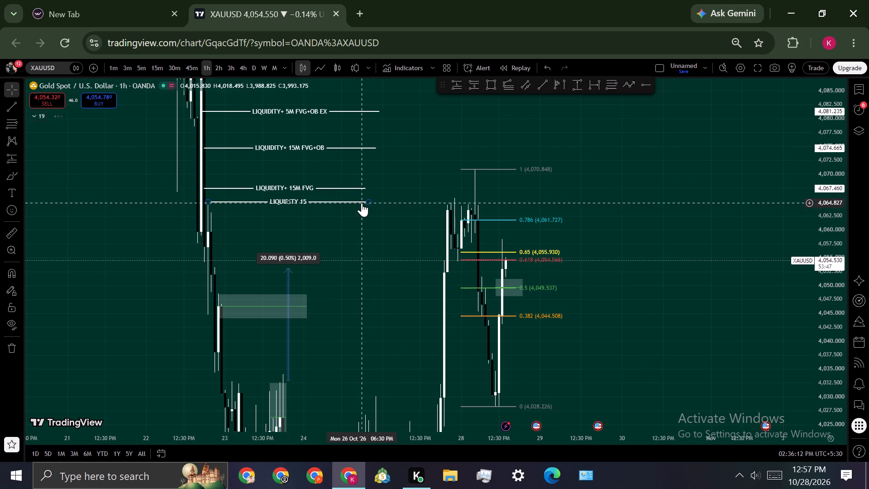
left_click(637, 126)
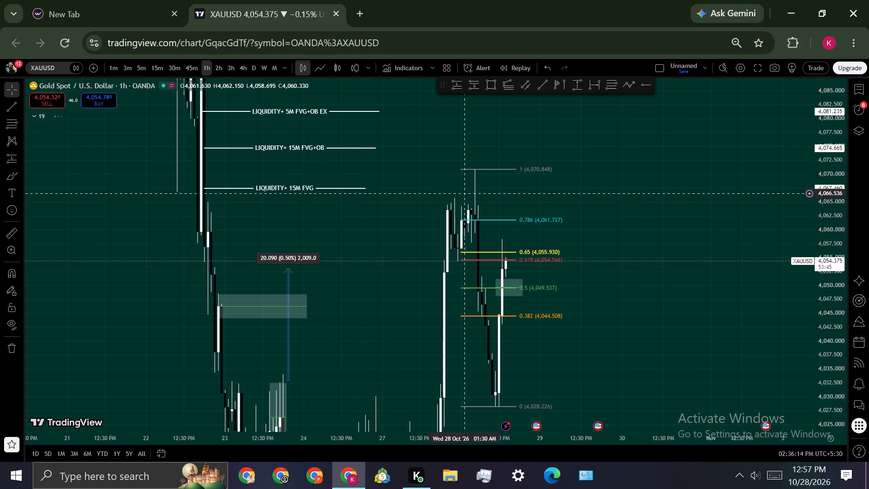
left_click(350, 189)
left_click(640, 122)
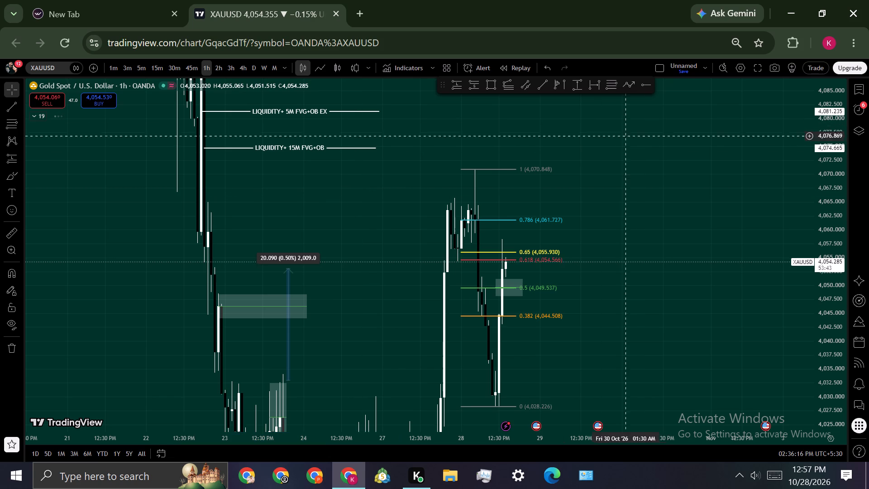
Review the wider price structure and remaining liquidity lines on the 1-hour, 4-hour and daily timeframes.
scroll(835, 291, "down", 7)
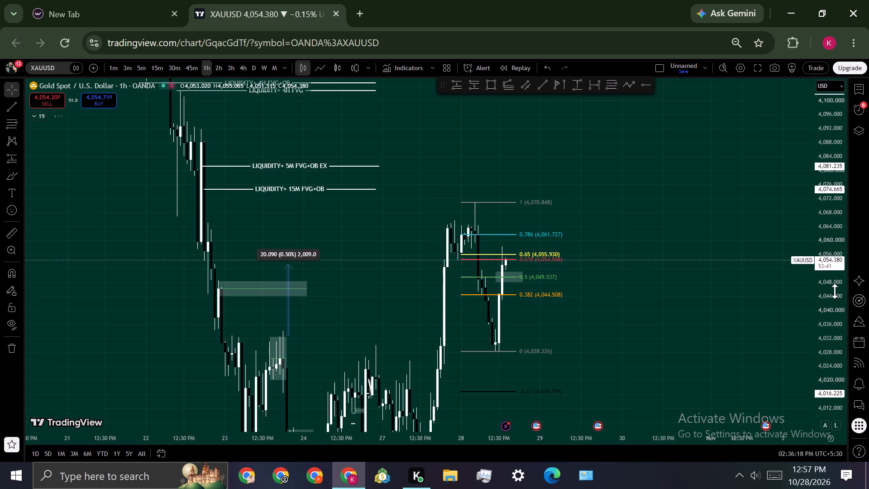
scroll(835, 291, "down", 3)
scroll(705, 342, "up", 2)
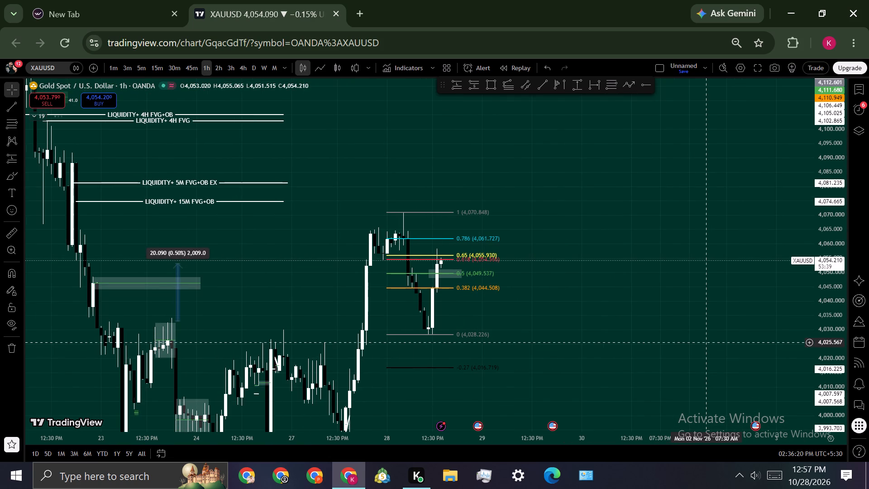
left_click(245, 71)
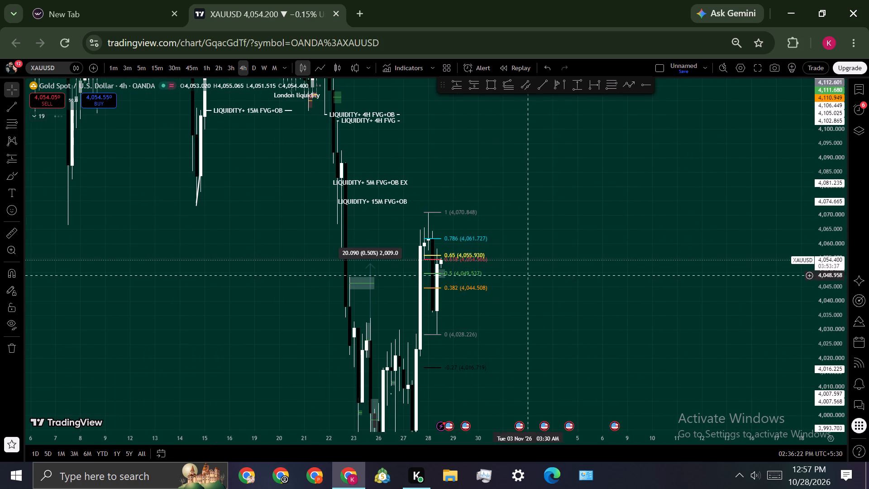
left_click(256, 68)
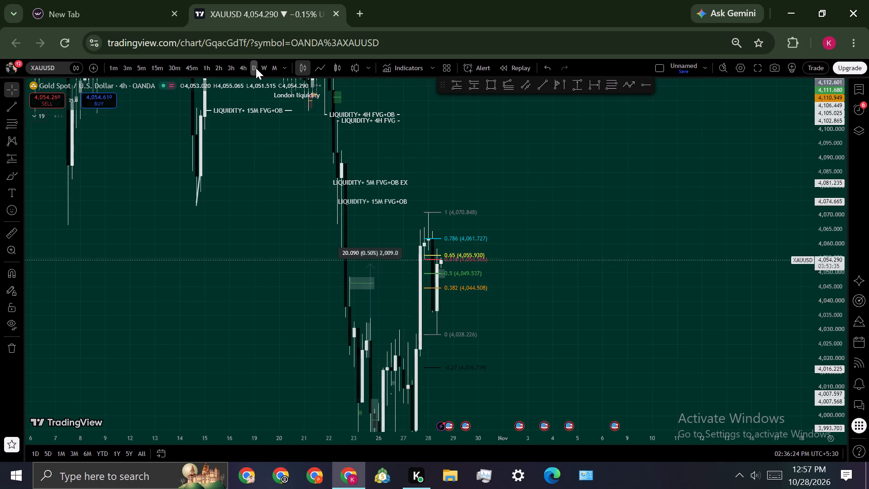
scroll(594, 360, "up", 5)
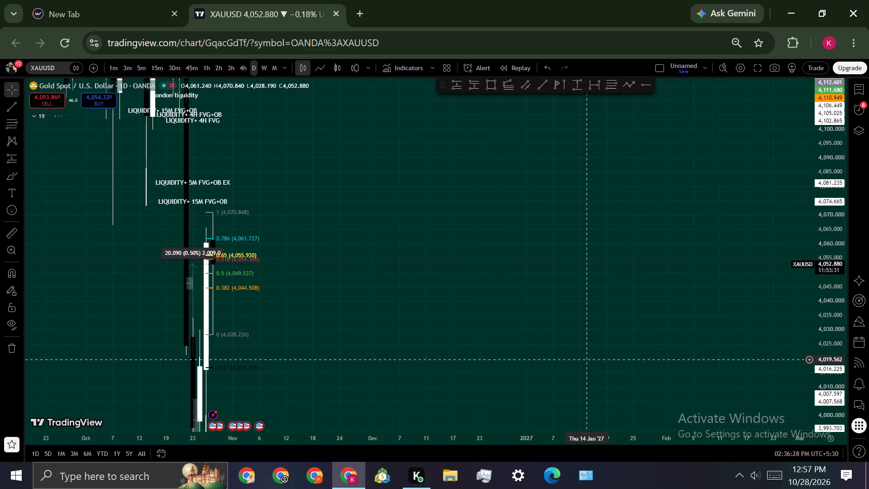
left_click_drag(441, 226, 511, 348)
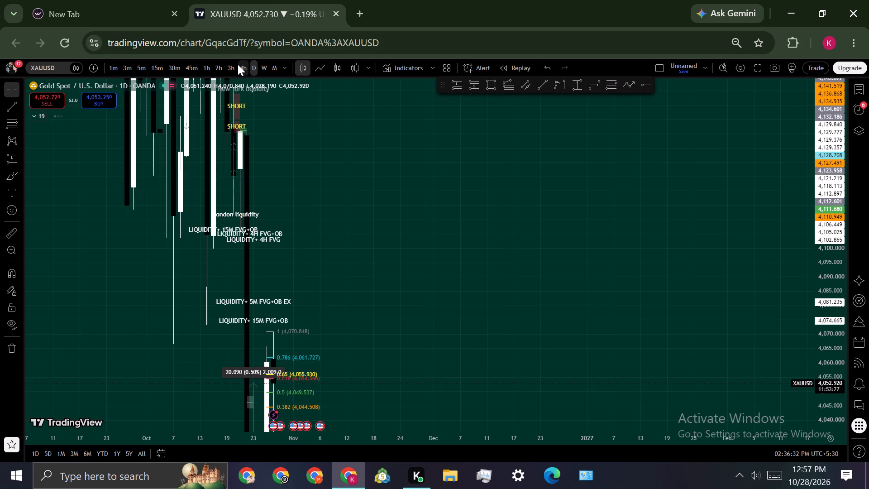
Return to the 4-hour timeframe and examine the recent candles against the Fibonacci levels and the liquidity lines above.
left_click(238, 64)
left_click_drag(371, 282, 372, 282)
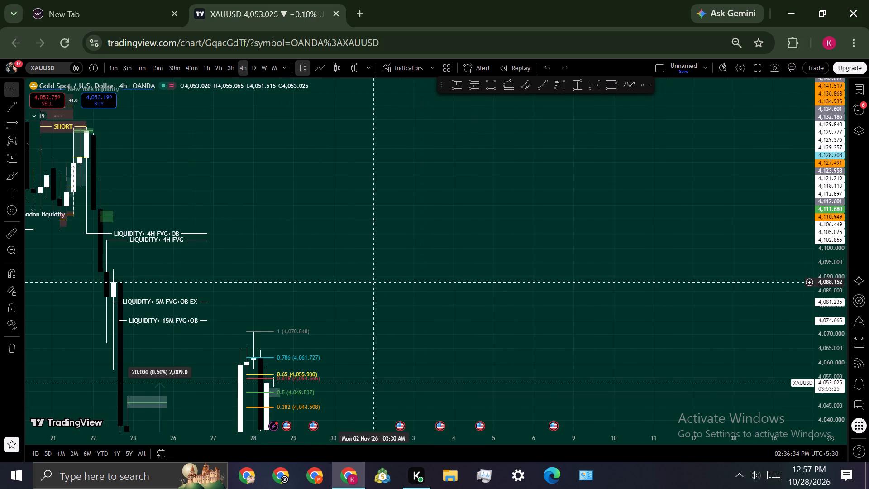
left_click_drag(372, 282, 645, 248)
scroll(645, 248, "up", 2)
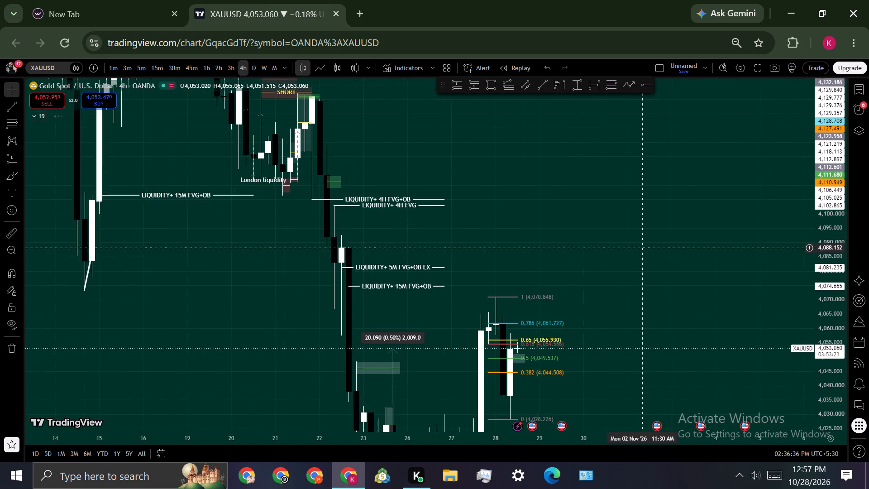
scroll(646, 248, "up", 4)
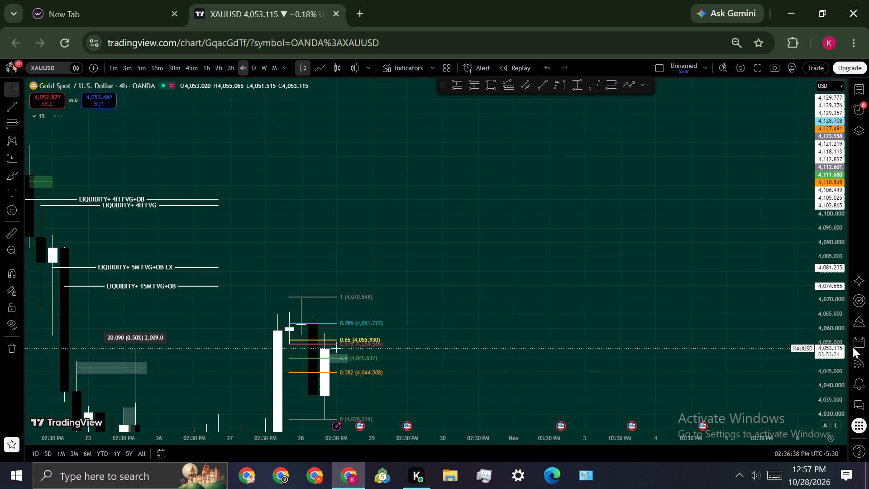
left_click_drag(831, 380, 798, 237)
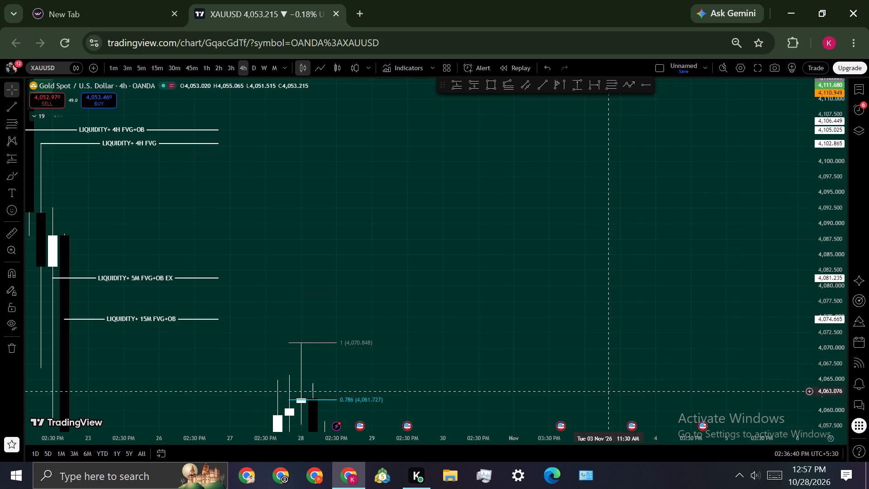
left_click_drag(605, 393, 583, 204)
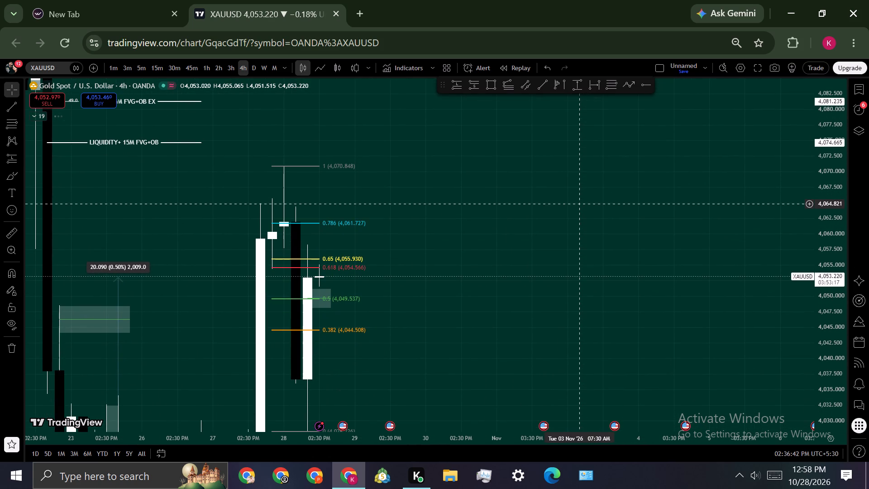
scroll(830, 261, "down", 5)
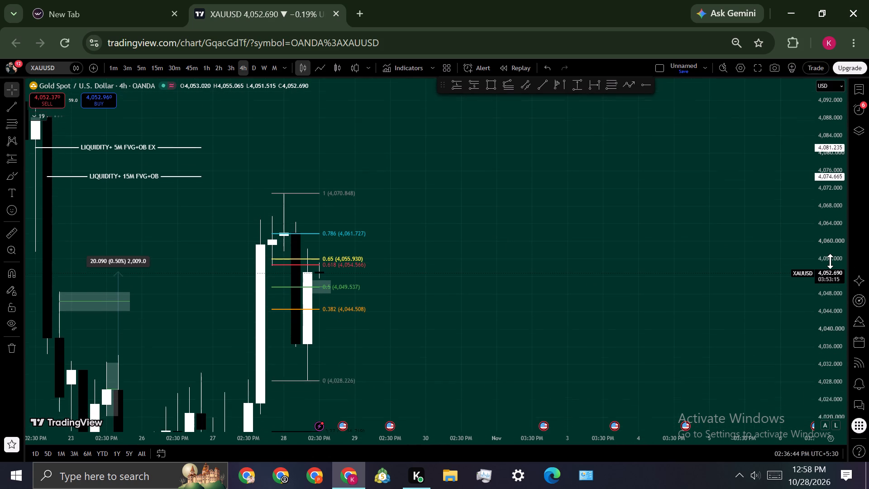
scroll(830, 261, "down", 9)
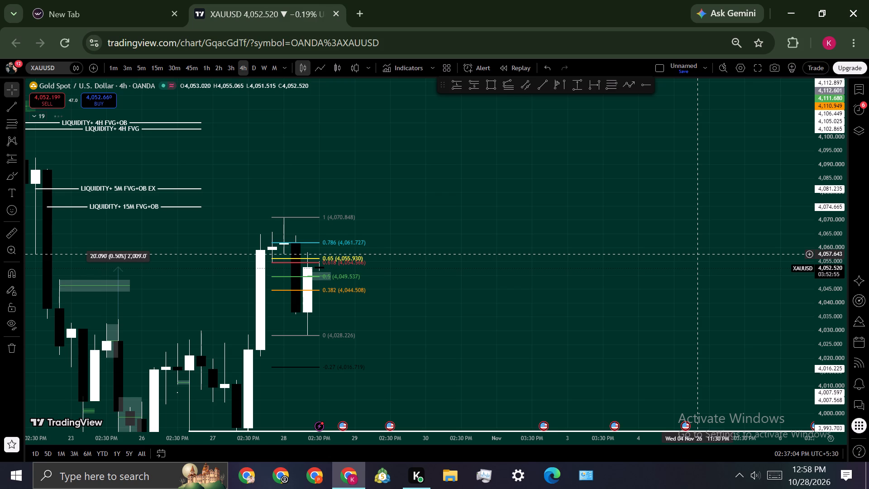
Delete the Fibonacci retracement spanning 4,070.848 to 4,028.226 from the 4-hour chart.
left_click(318, 293)
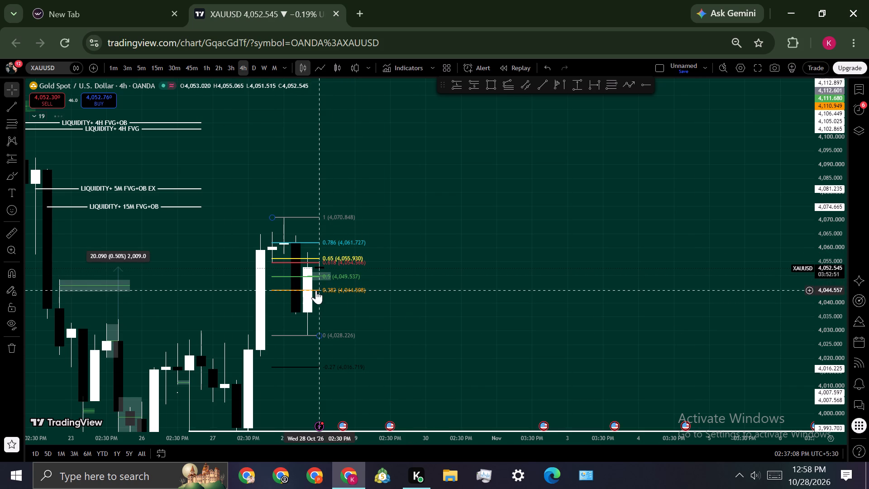
left_click(316, 290)
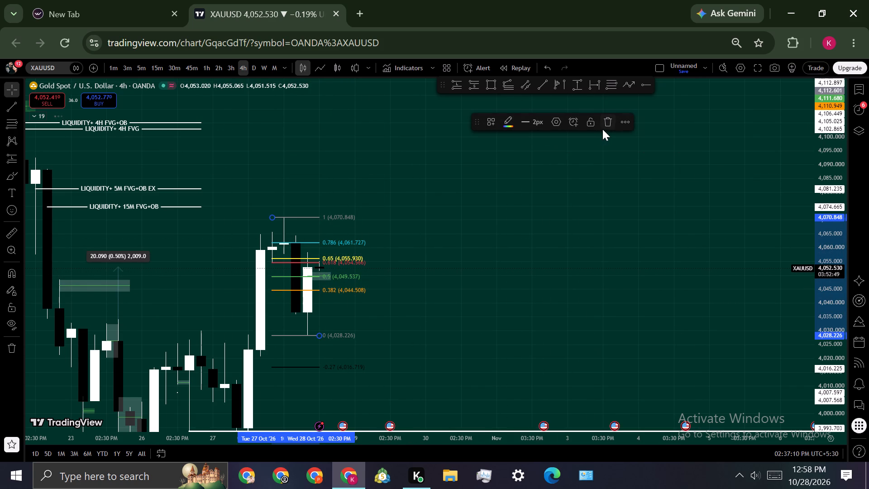
left_click(602, 129)
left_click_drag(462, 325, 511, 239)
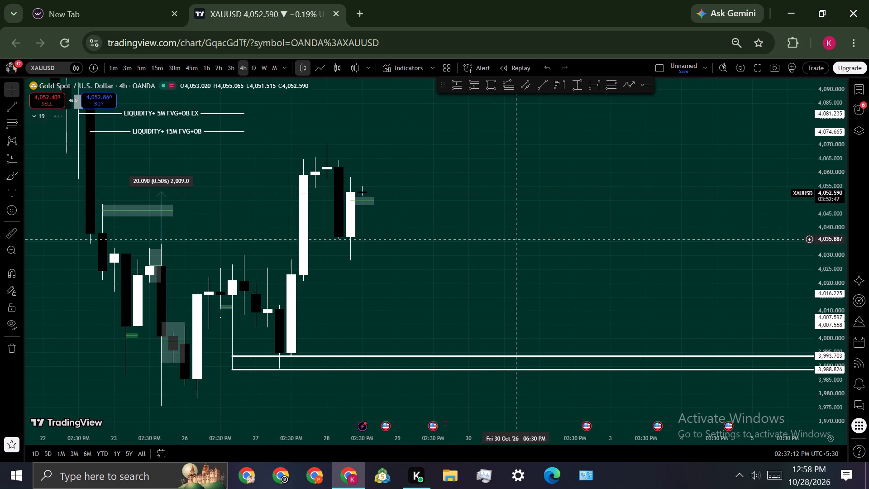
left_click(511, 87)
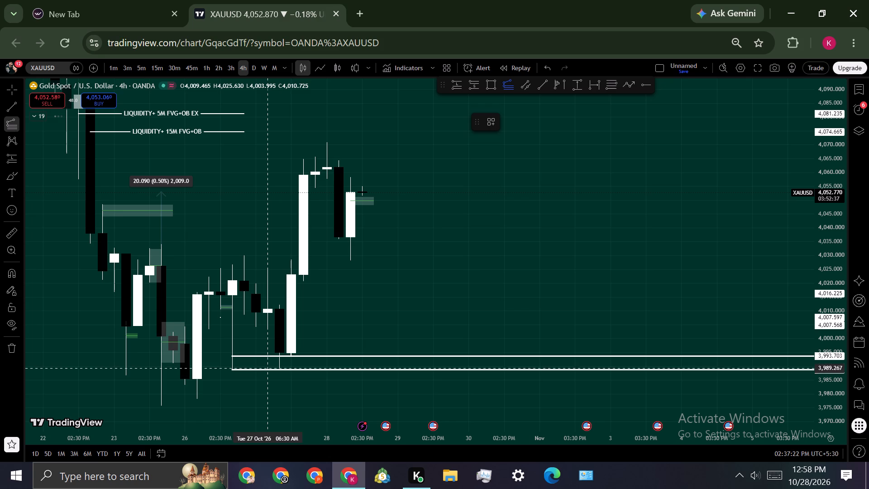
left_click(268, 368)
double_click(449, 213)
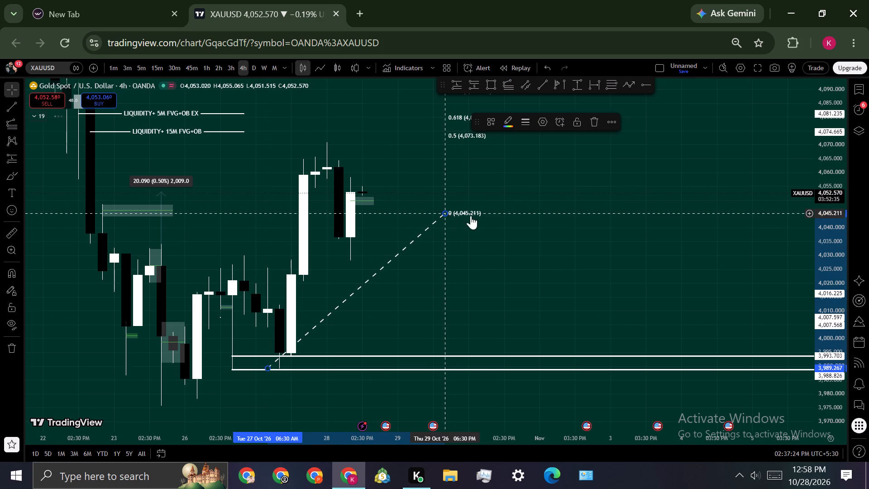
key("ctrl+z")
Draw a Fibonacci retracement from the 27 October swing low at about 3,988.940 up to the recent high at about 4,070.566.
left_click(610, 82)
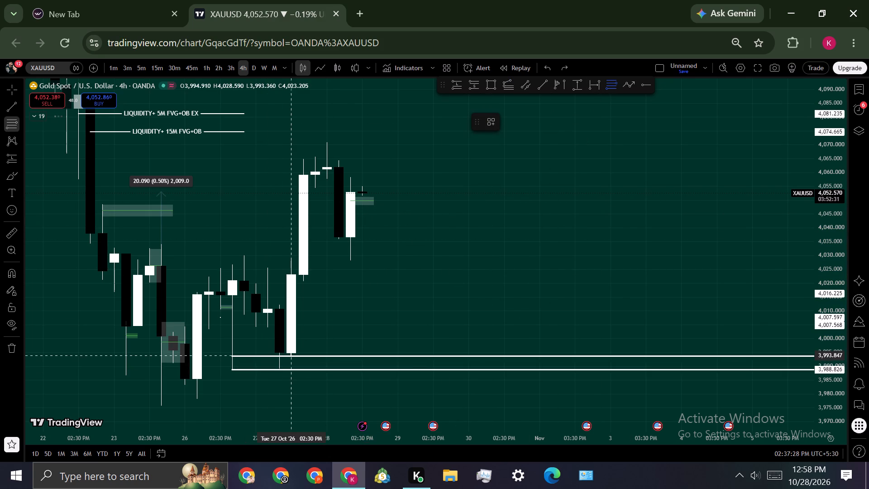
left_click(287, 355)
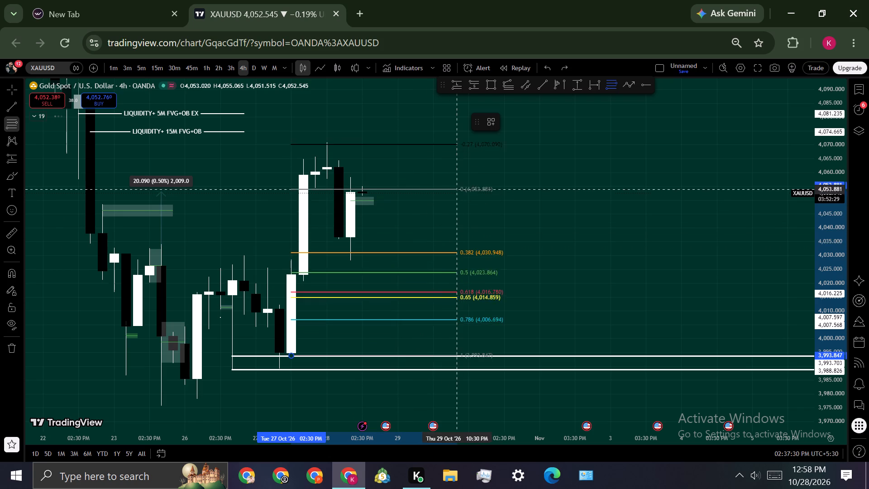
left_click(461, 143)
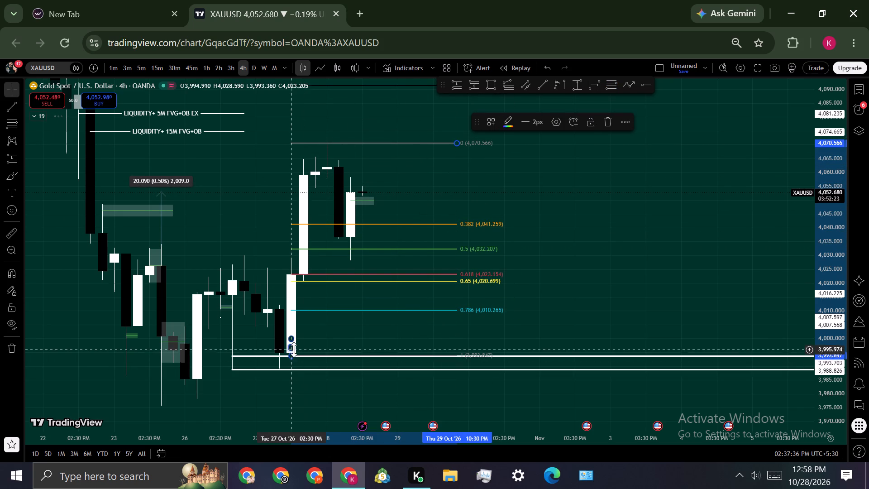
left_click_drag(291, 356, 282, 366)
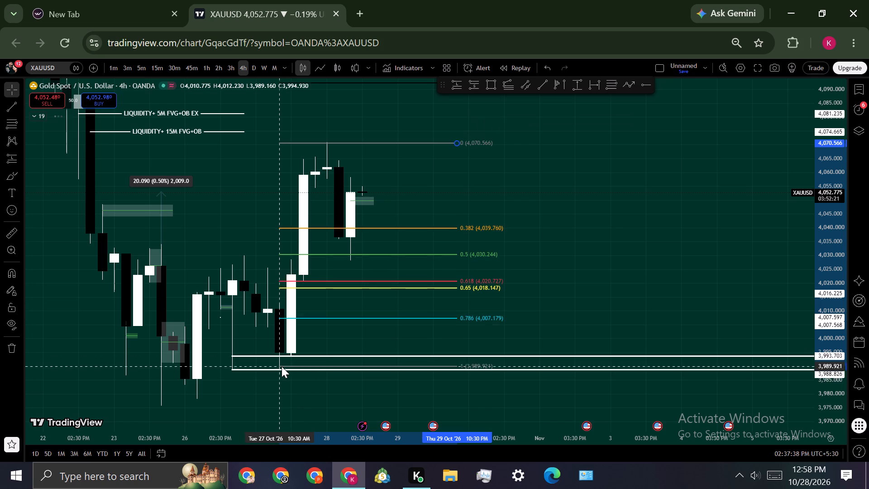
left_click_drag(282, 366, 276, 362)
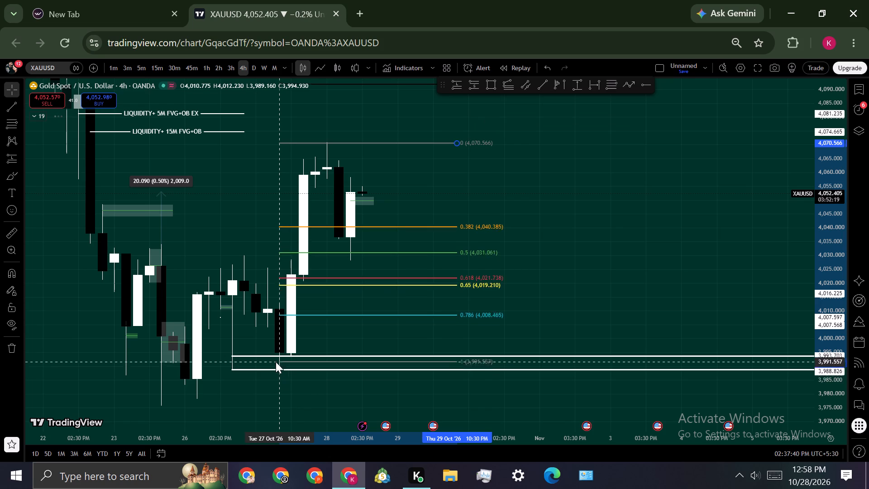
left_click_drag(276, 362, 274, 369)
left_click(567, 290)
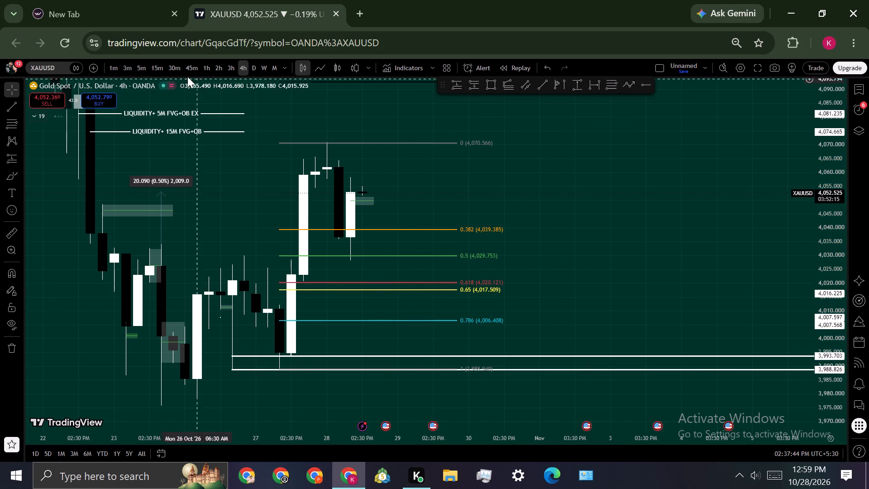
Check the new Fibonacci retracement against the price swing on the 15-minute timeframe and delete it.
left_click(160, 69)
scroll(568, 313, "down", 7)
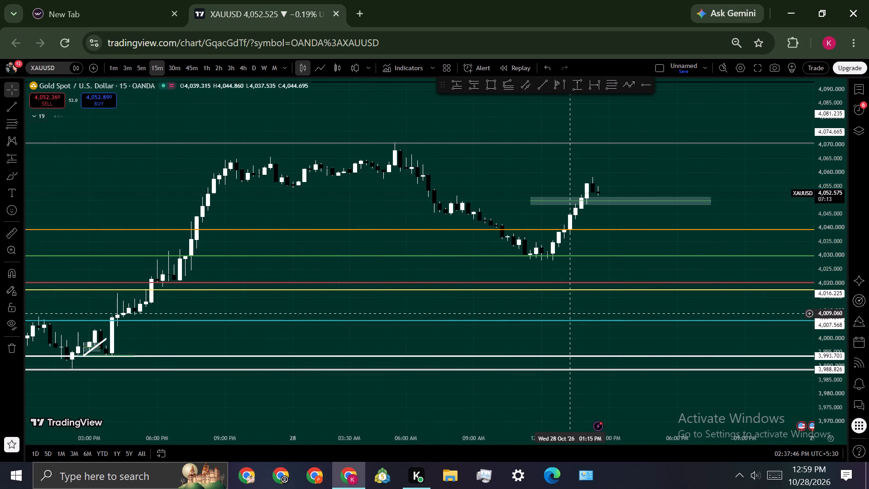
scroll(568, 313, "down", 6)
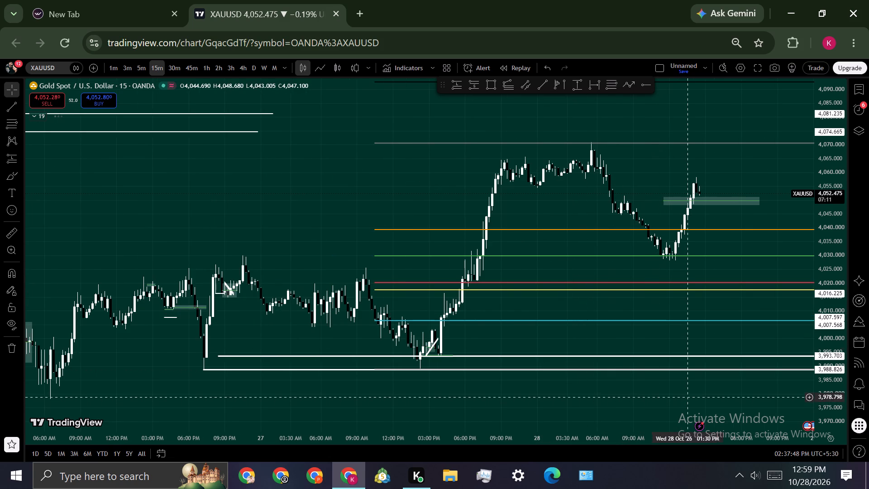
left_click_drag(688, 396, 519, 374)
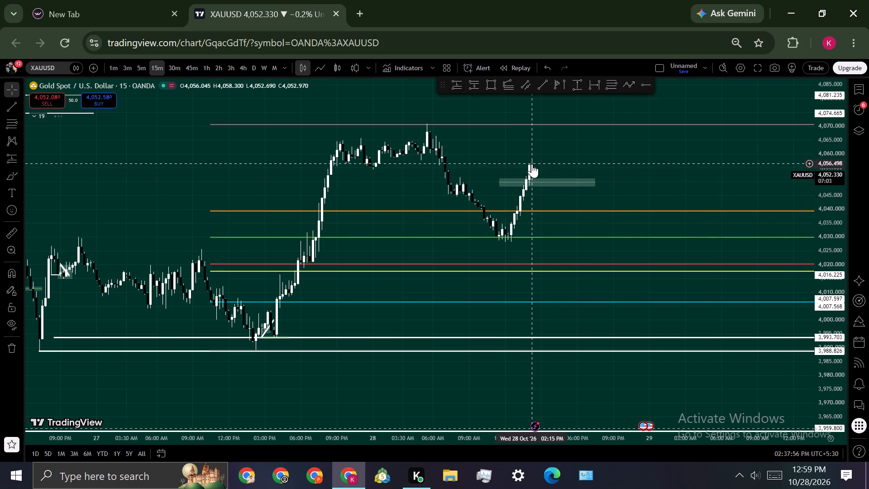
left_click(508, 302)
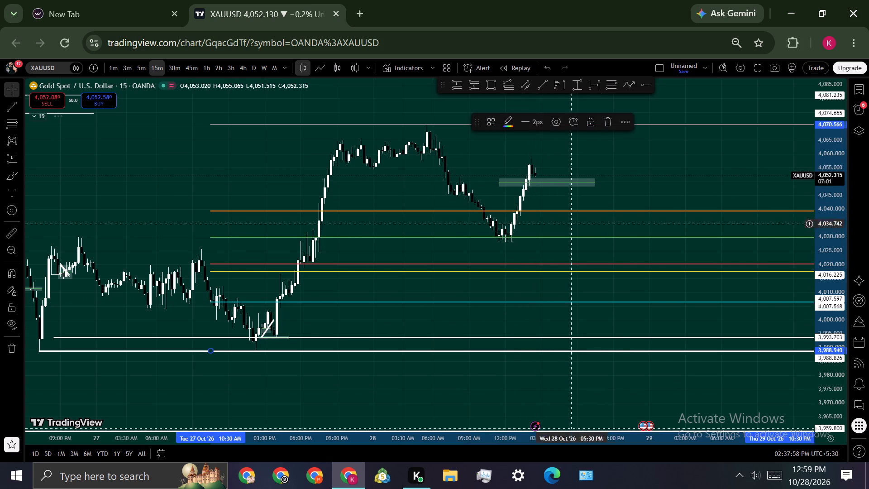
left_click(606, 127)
Examine the latest candles around the shaded zone near 4,050 on the 15-minute and 1-minute timeframes.
scroll(823, 305, "down", 1)
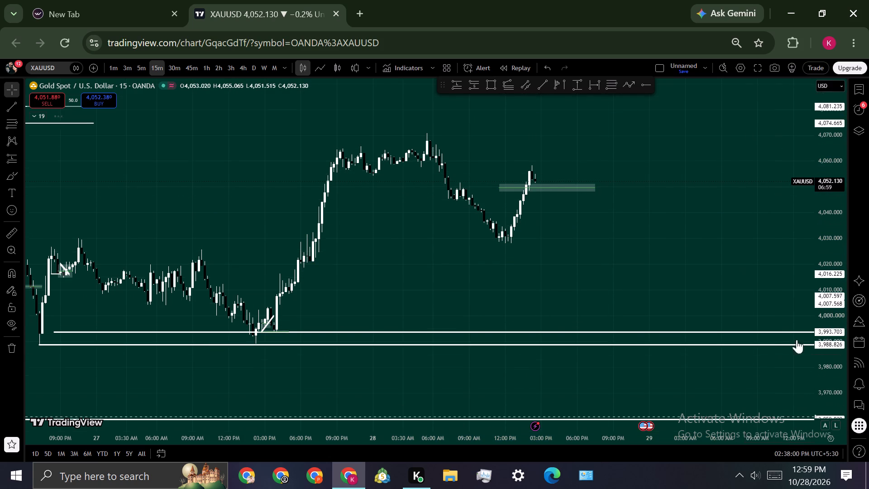
scroll(797, 340, "down", 2)
left_click_drag(662, 259, 549, 279)
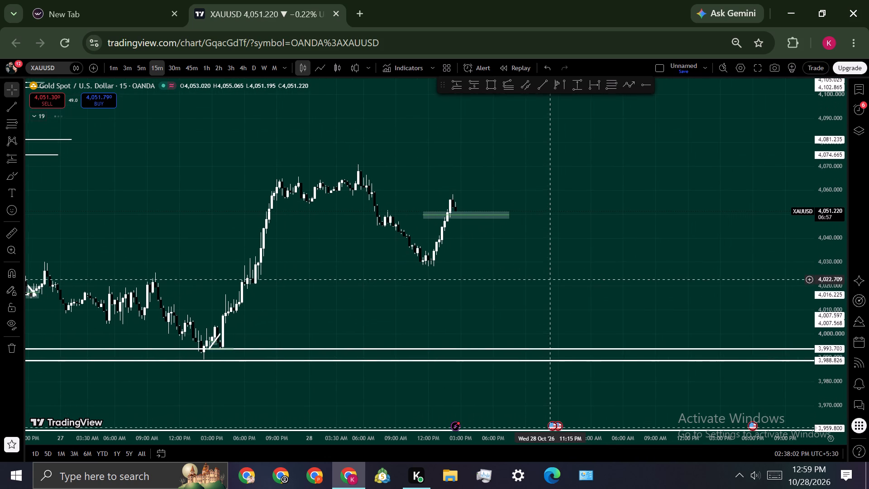
left_click(115, 68)
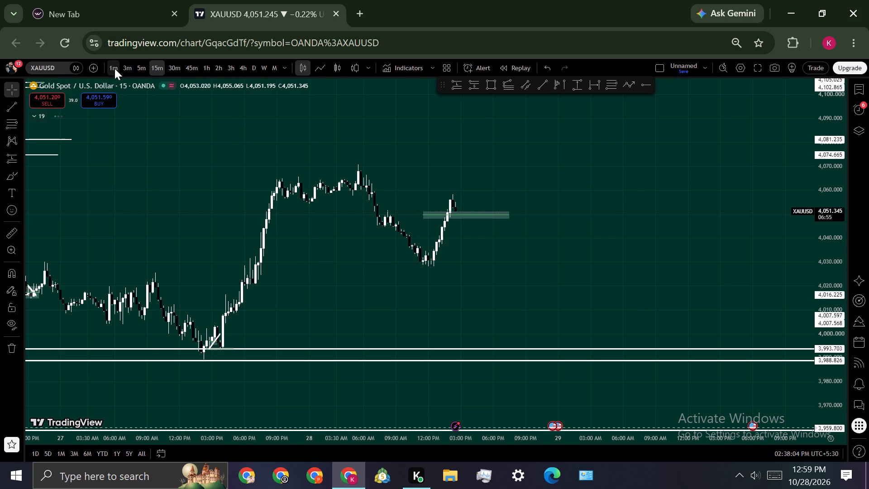
scroll(529, 322, "down", 7)
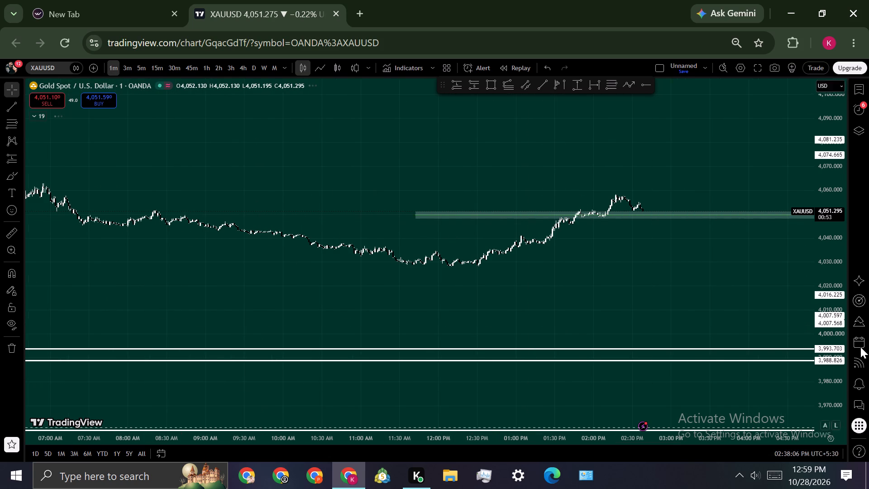
scroll(825, 288, "up", 20)
scroll(825, 288, "up", 2)
scroll(825, 283, "down", 2)
scroll(825, 283, "up", 2)
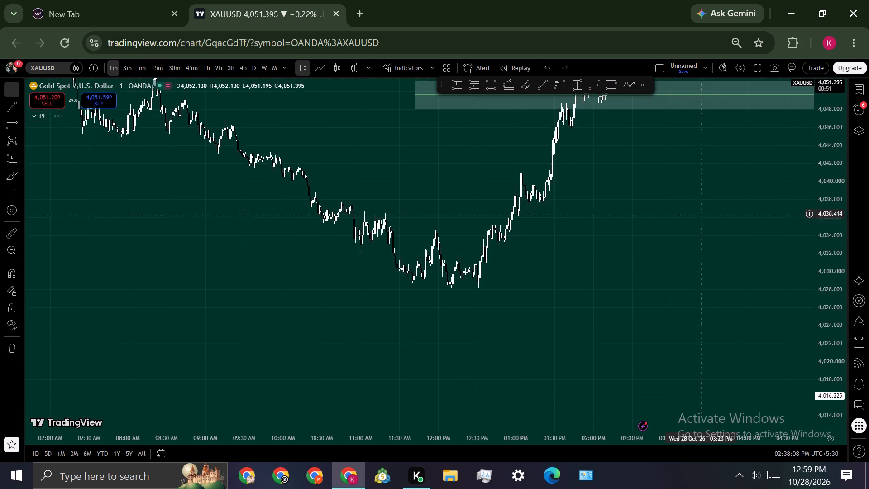
left_click_drag(698, 212, 559, 383)
scroll(559, 383, "up", 4)
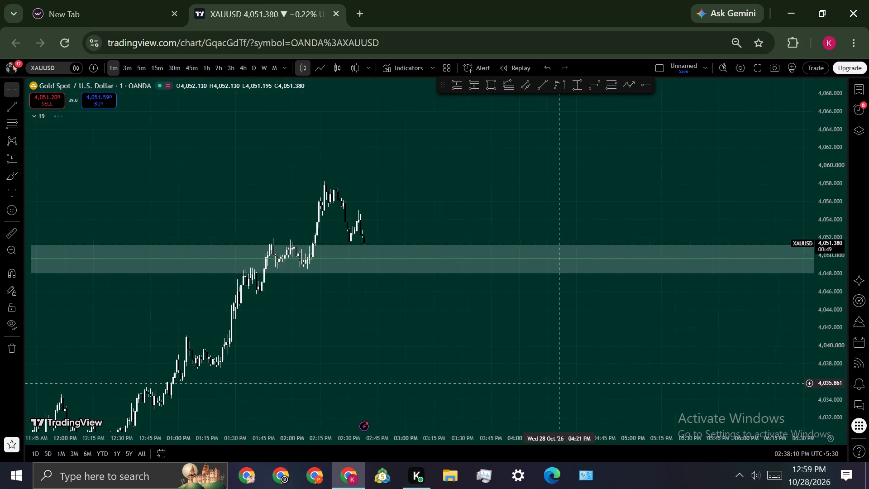
scroll(833, 332, "up", 5)
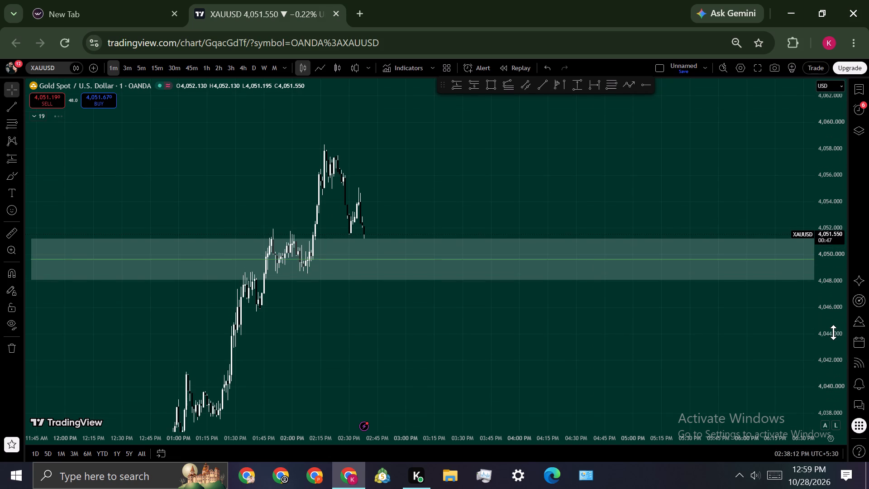
scroll(584, 368, "up", 3)
left_click_drag(387, 211, 642, 236)
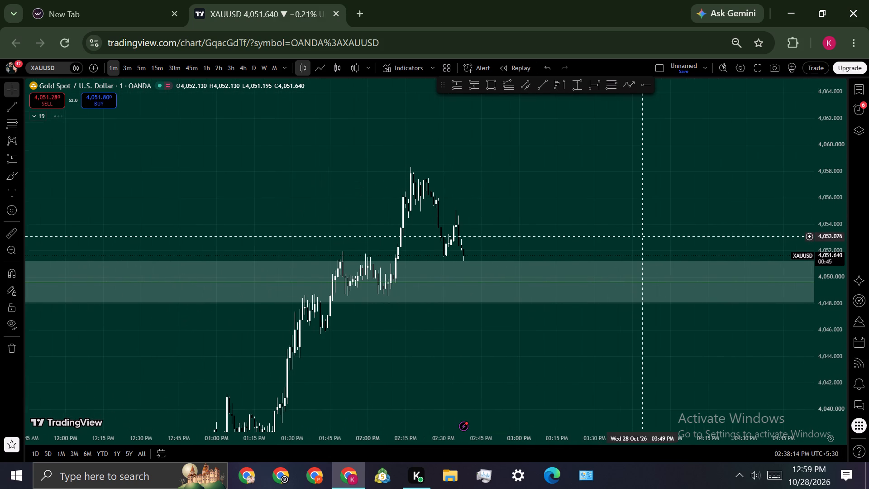
left_click_drag(642, 236, 642, 236)
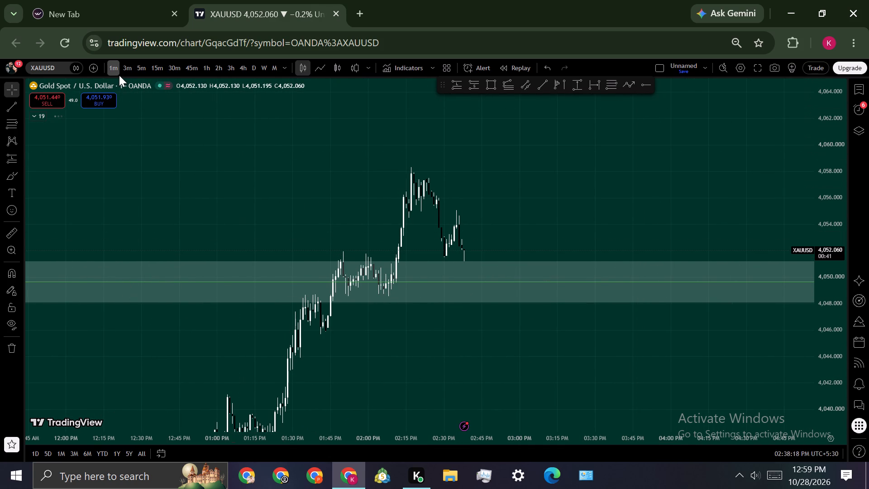
On the 3-minute timeframe, place a long position at the latest candle with entry at 4,051.311 and stop at 4,045.802.
left_click(128, 67)
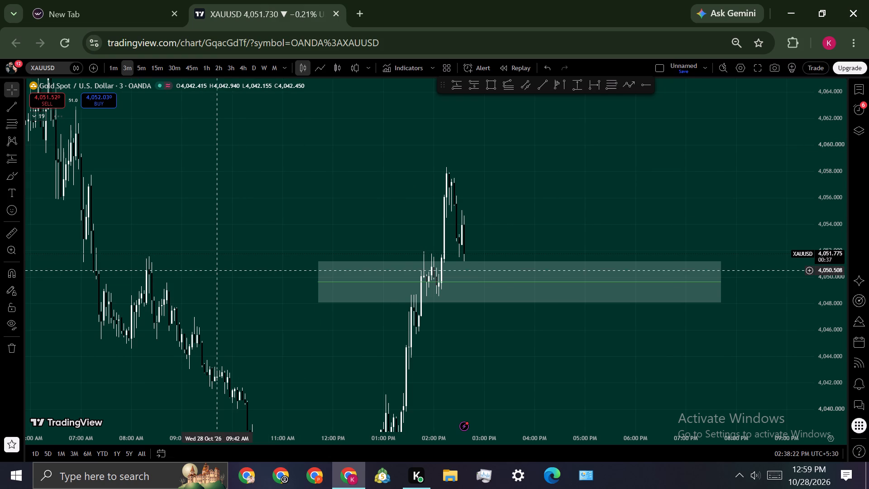
scroll(218, 271, "up", 1)
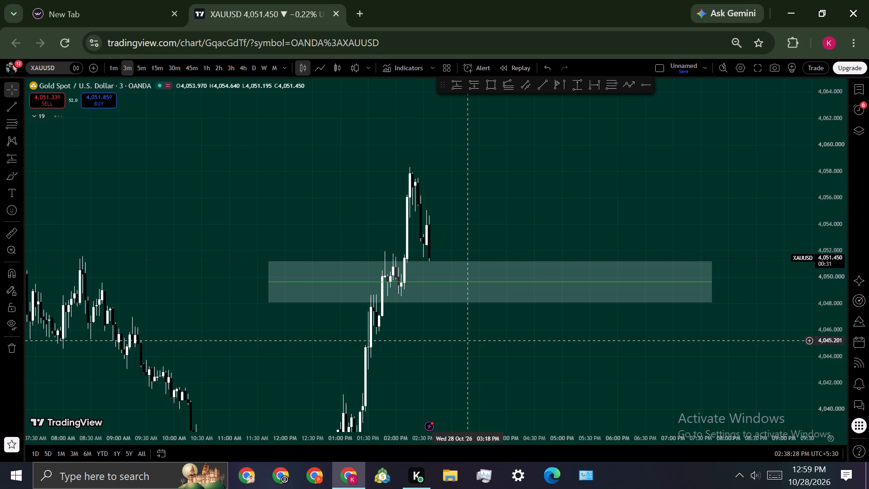
scroll(454, 361, "up", 1)
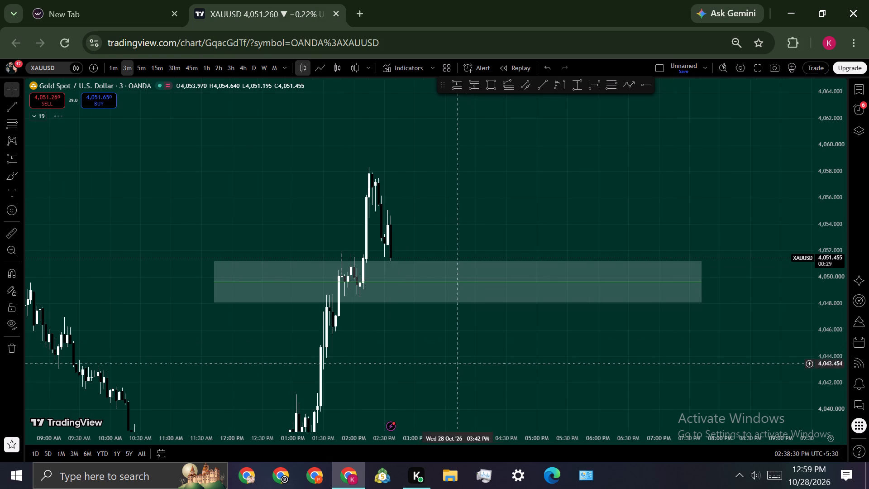
scroll(825, 317, "down", 3)
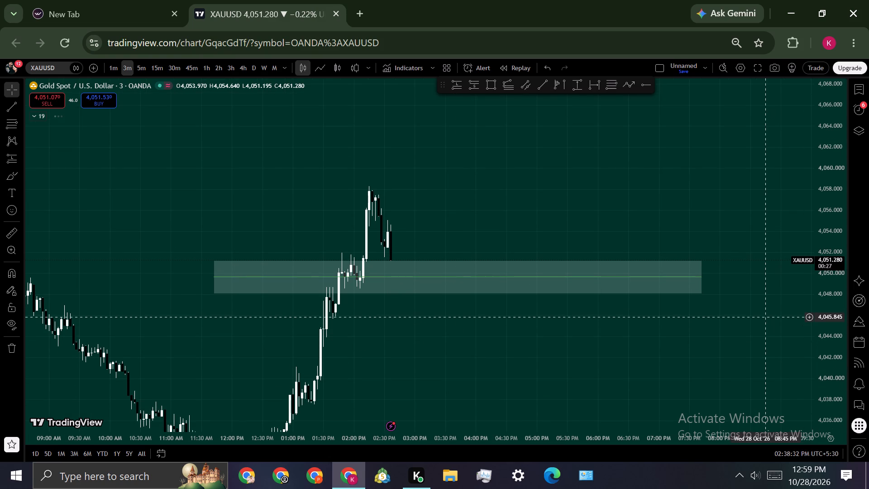
scroll(766, 317, "down", 1)
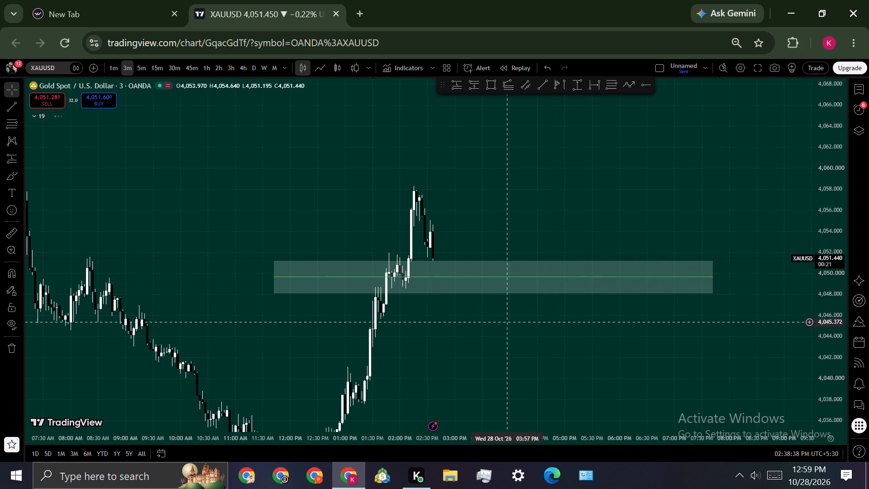
left_click(458, 82)
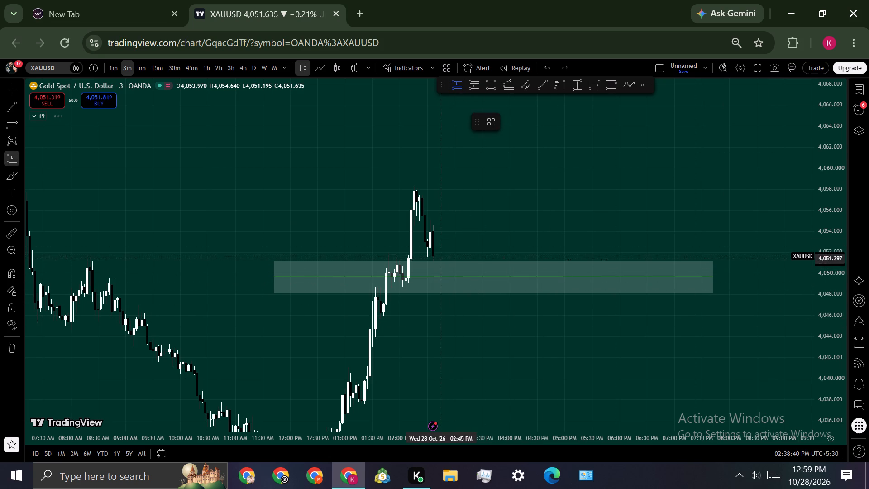
left_click(433, 259)
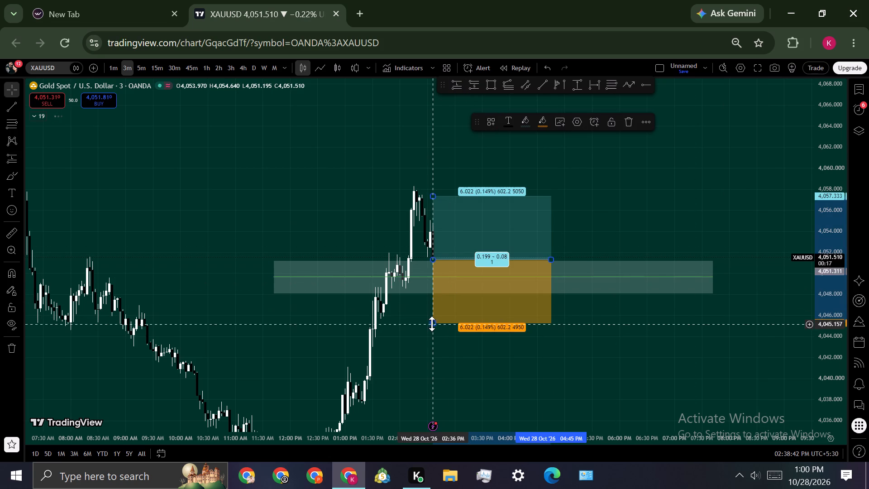
left_click_drag(432, 324, 431, 318)
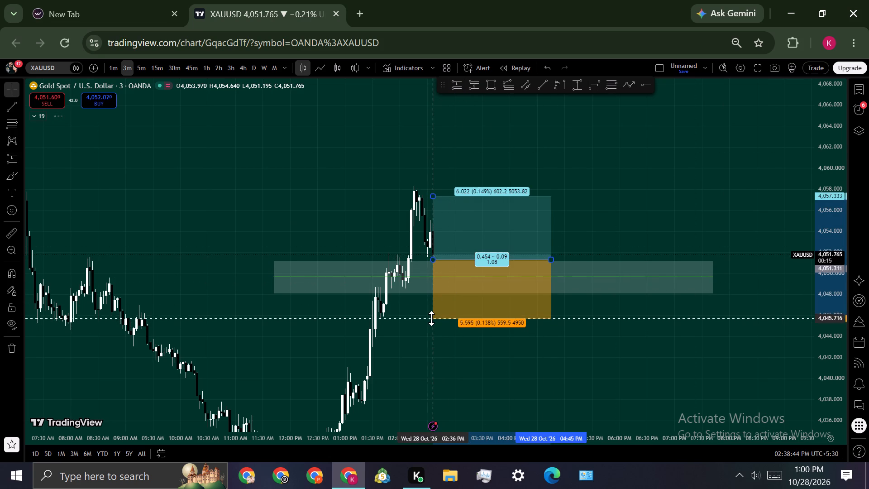
left_click_drag(431, 318, 431, 317)
left_click(419, 336)
On the 1-minute timeframe, raise the long position's profit target to 4,061.165.
scroll(665, 352, "down", 1)
left_click_drag(669, 331, 593, 340)
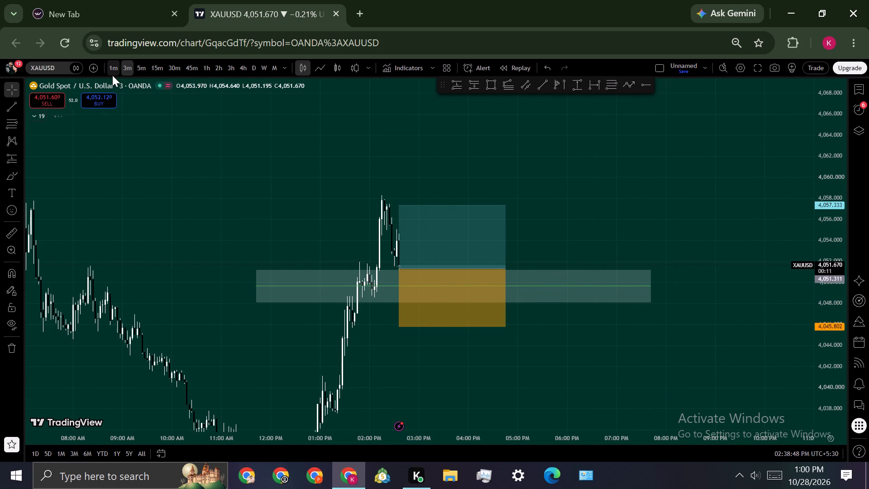
left_click(112, 75)
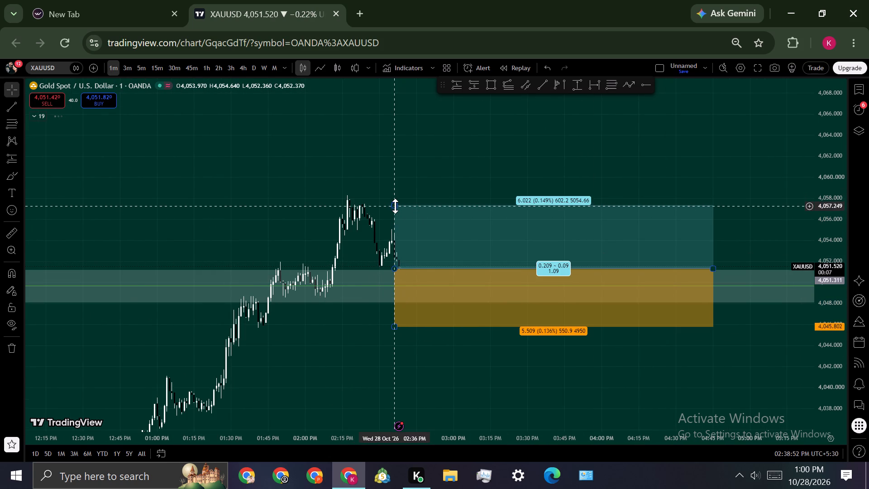
left_click_drag(395, 206, 392, 165)
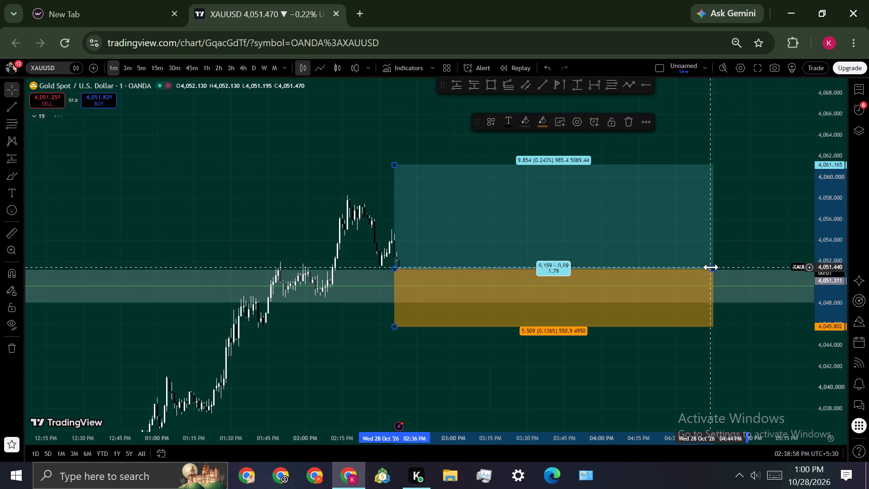
Shorten the long position to end at 03:03 PM and raise its profit target to 4,062.801.
left_click_drag(711, 267, 461, 273)
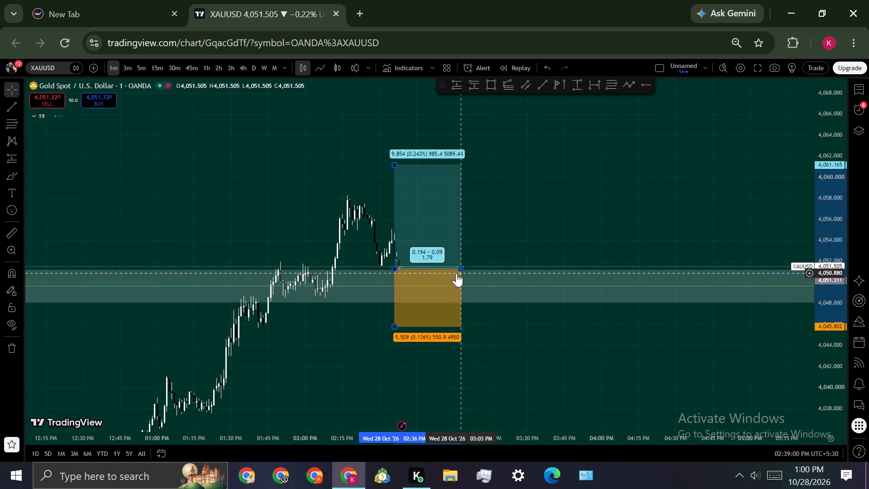
left_click_drag(396, 166, 396, 164)
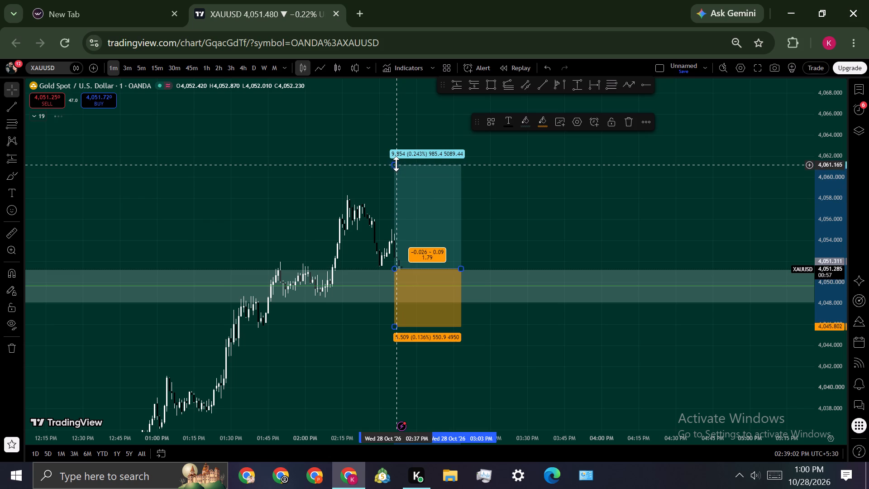
left_click_drag(396, 164, 396, 148)
left_click(596, 204)
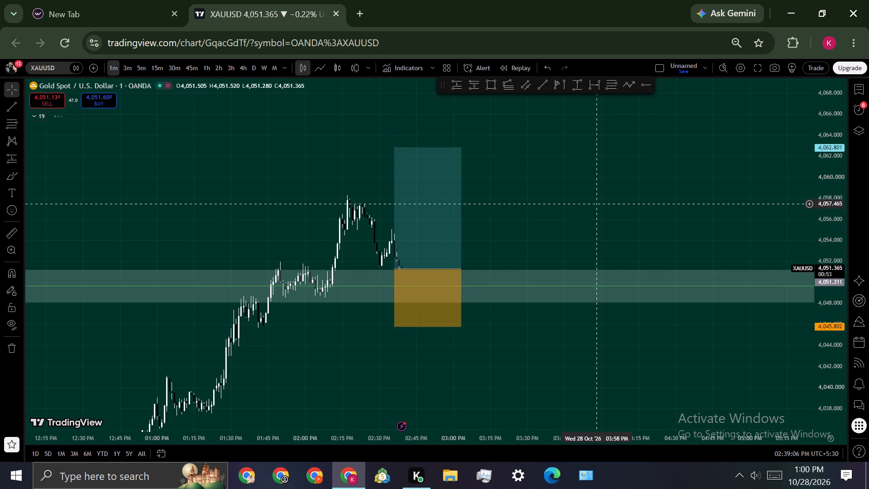
On the 5-minute timeframe, draw a rectangle inside the shaded zone from 02:05 PM at 4,048.686 to about 04:00 PM at 4,050.8.
left_click(144, 59)
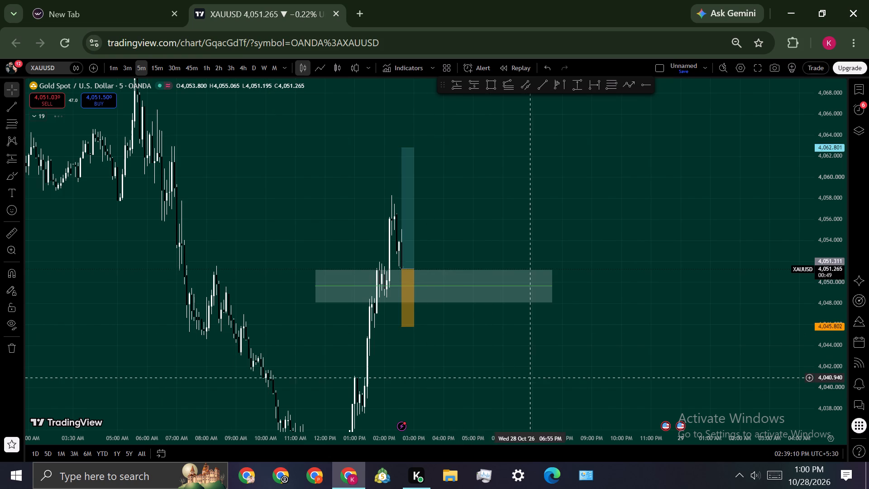
scroll(532, 380, "up", 3)
left_click_drag(577, 365, 688, 345)
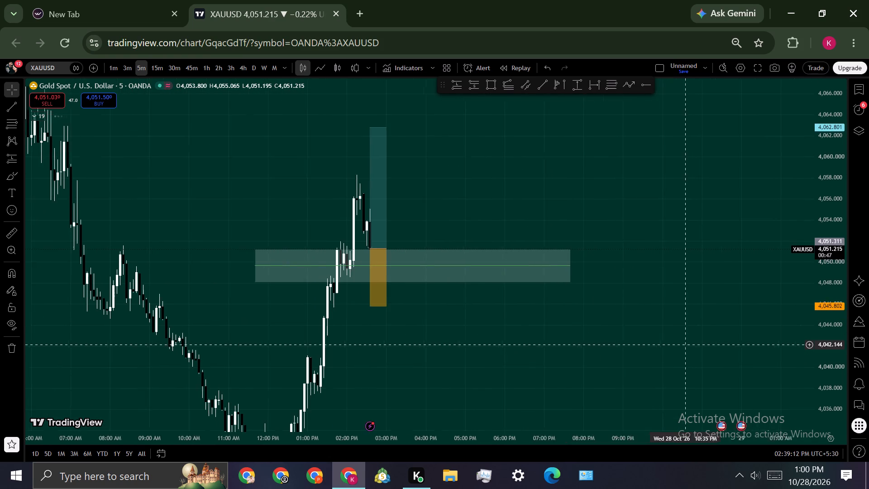
left_click_drag(688, 345, 722, 355)
scroll(679, 366, "up", 1)
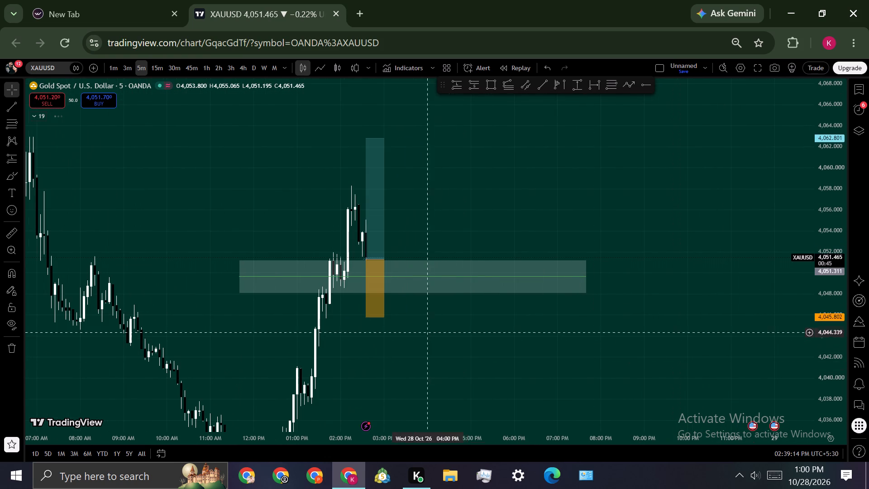
left_click(492, 88)
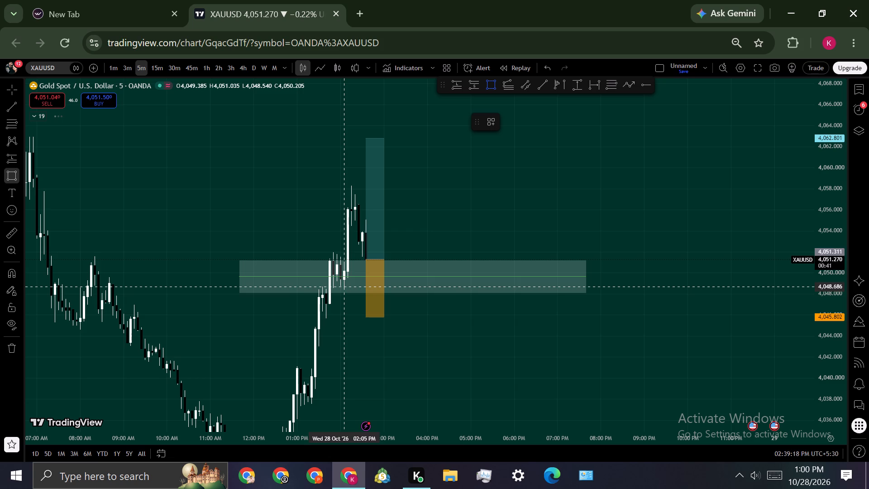
left_click_drag(344, 287, 426, 264)
left_click(426, 264)
left_click(492, 208)
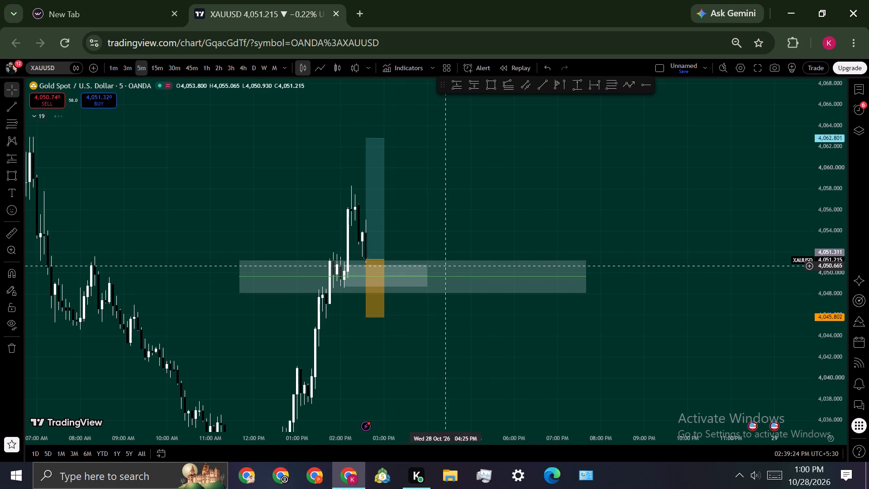
Lower the long position's entry to 4,050.880 on the 5-minute timeframe.
scroll(555, 333, "up", 3)
left_click_drag(386, 206, 736, 240)
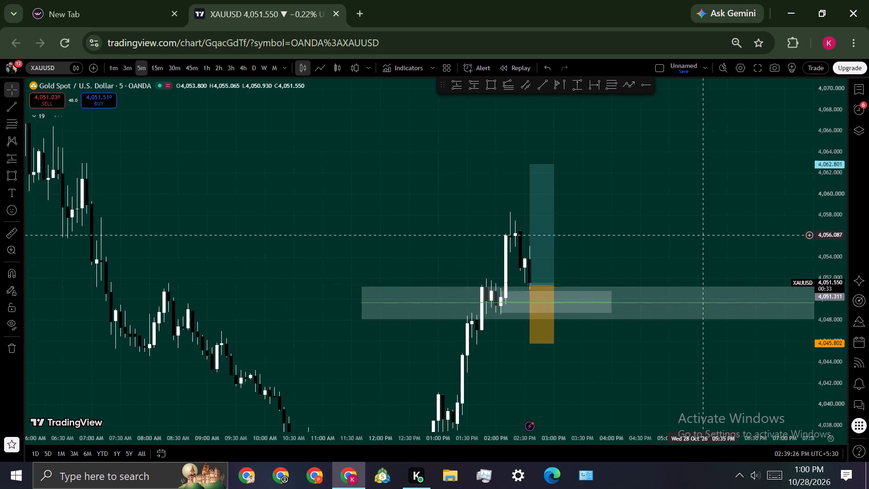
left_click_drag(736, 240, 788, 246)
scroll(719, 259, "up", 5)
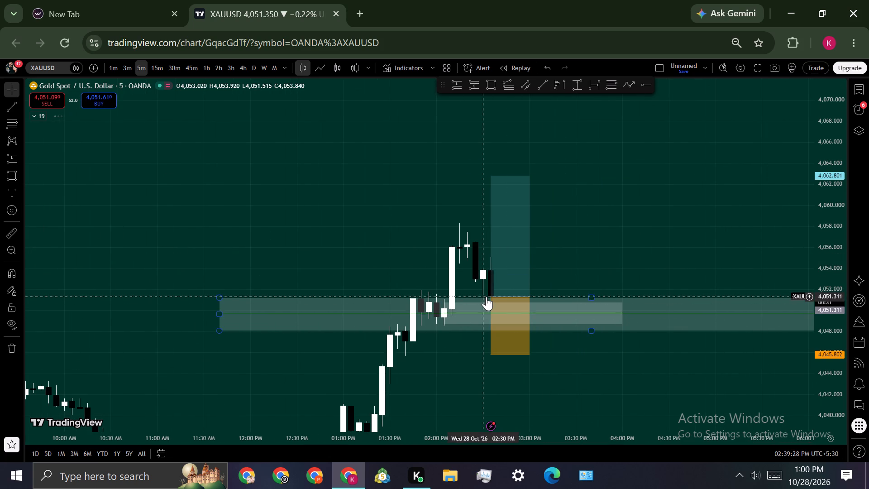
left_click(490, 297)
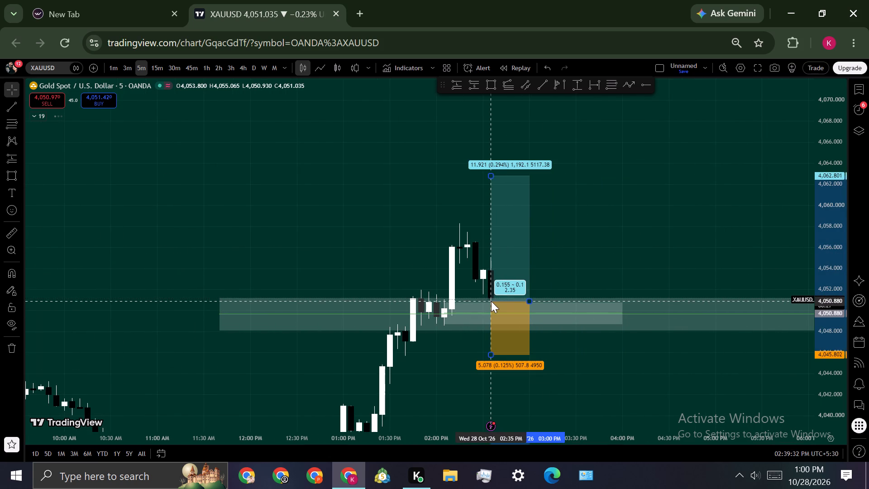
left_click(623, 250)
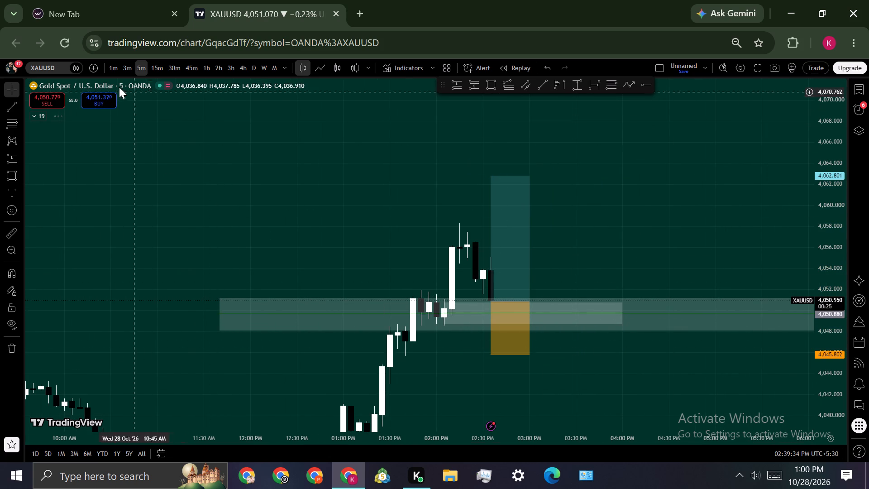
Examine the price action around the long position's entry and the shaded zone on the 1-minute timeframe.
left_click(116, 72)
scroll(754, 385, "down", 7)
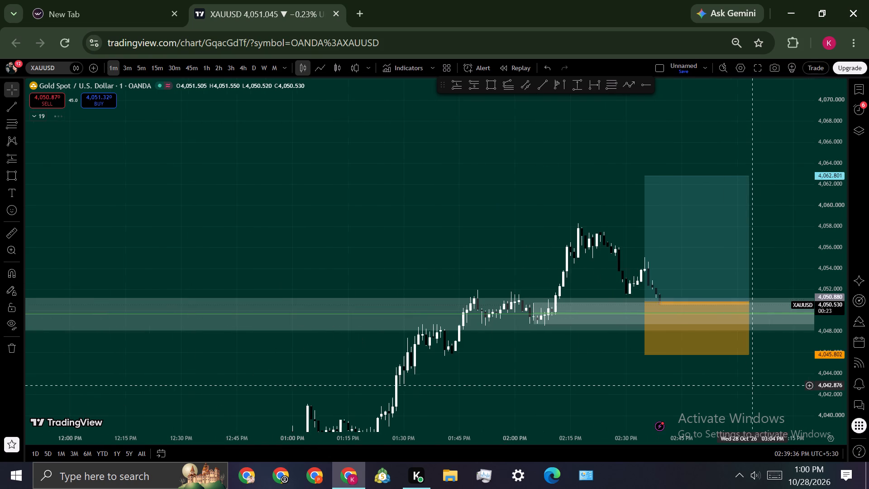
scroll(742, 382, "down", 5)
left_click_drag(666, 372, 449, 327)
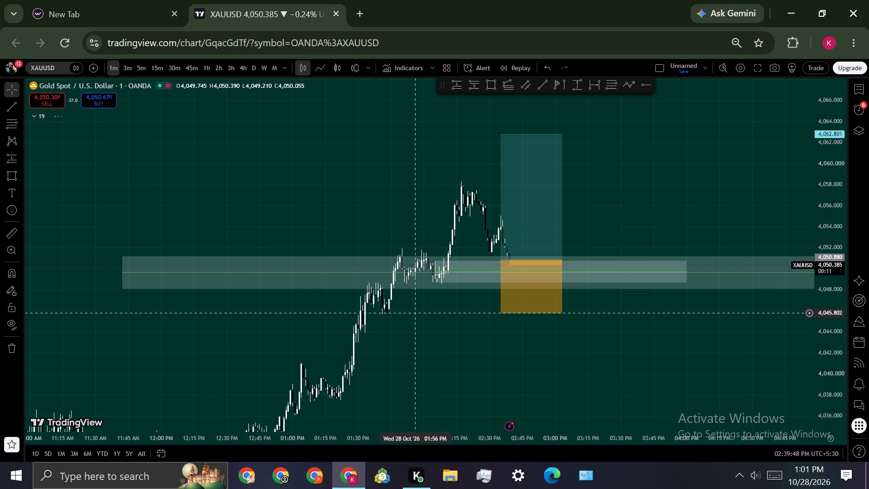
scroll(415, 312, "up", 4)
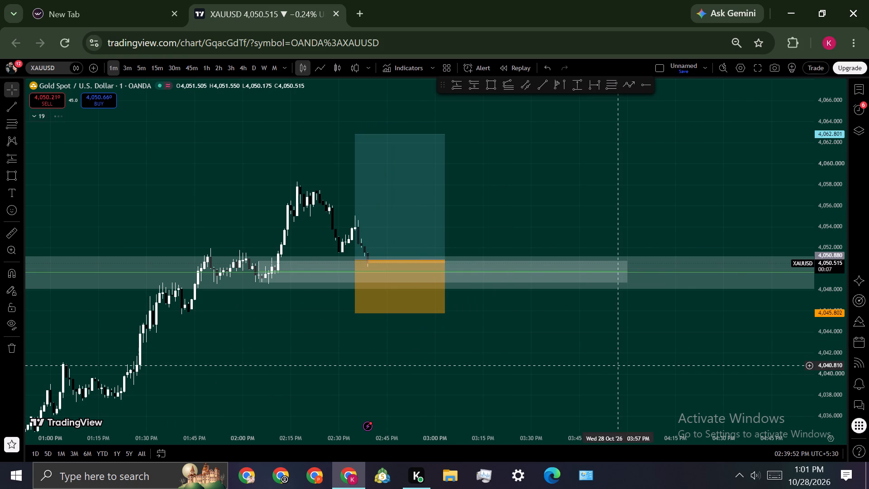
scroll(618, 365, "down", 4)
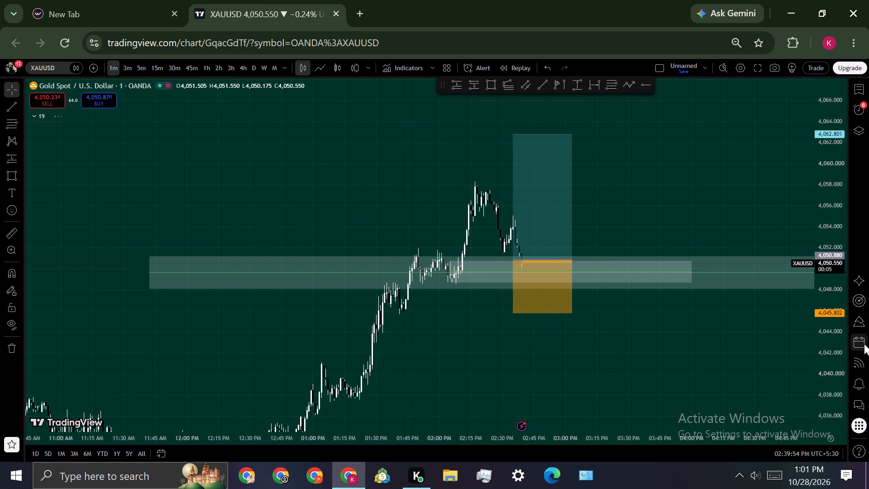
scroll(829, 316, "down", 4)
scroll(733, 346, "down", 2)
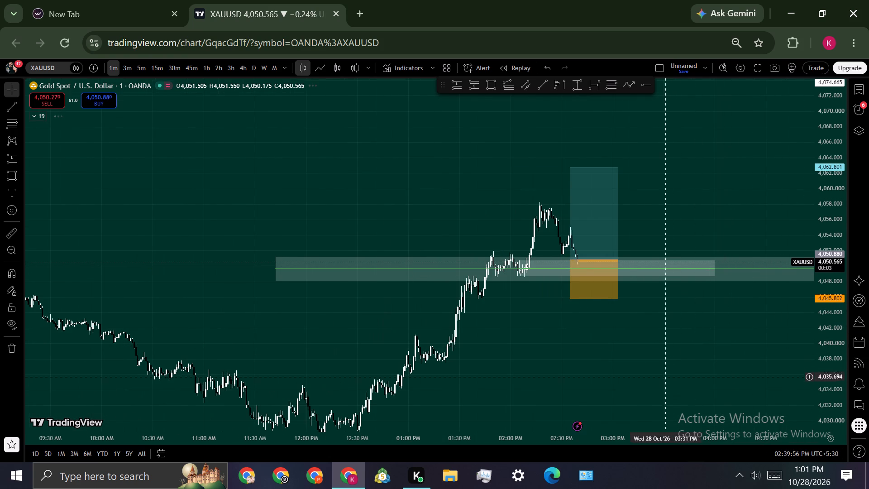
Examine the price swing and the long position against the shaded zone on the 15-minute and 3-minute timeframes.
left_click(156, 69)
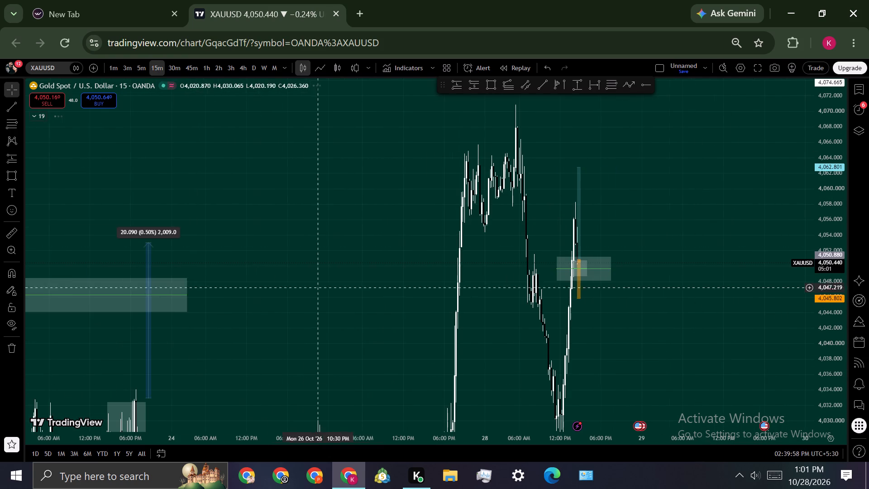
scroll(305, 292, "up", 5)
scroll(220, 333, "up", 5)
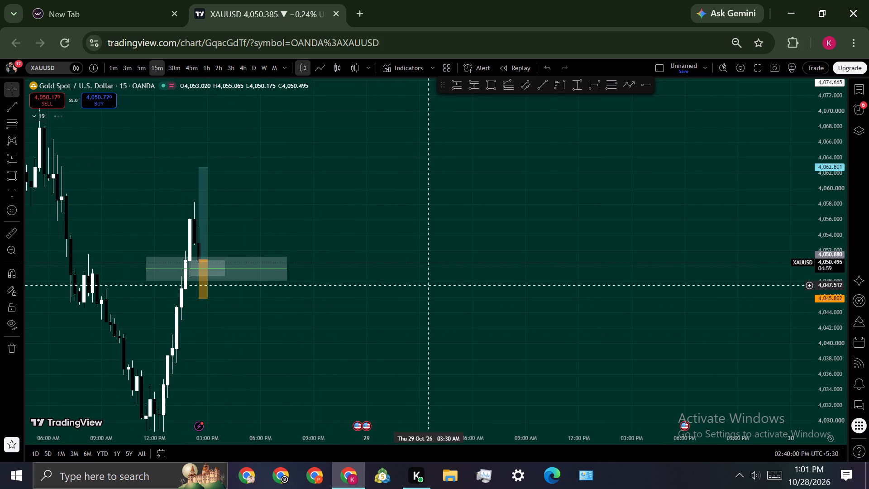
left_click_drag(428, 285, 830, 283)
scroll(703, 354, "up", 5)
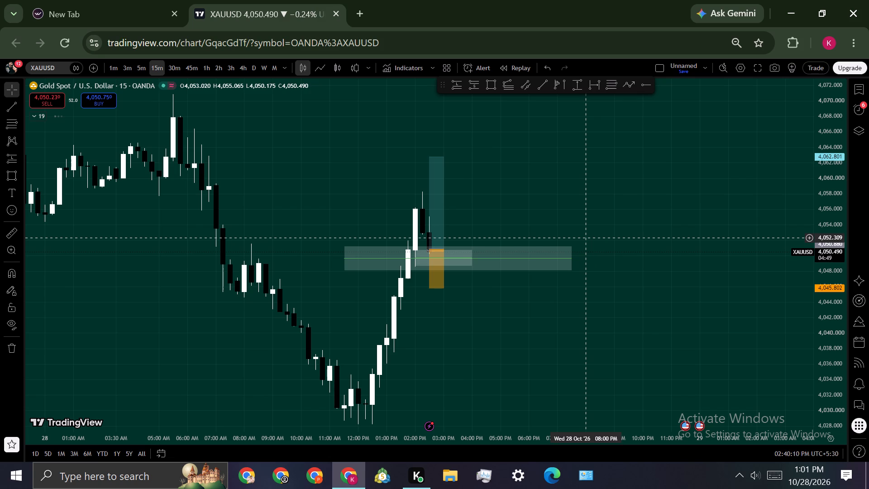
scroll(828, 307, "down", 2)
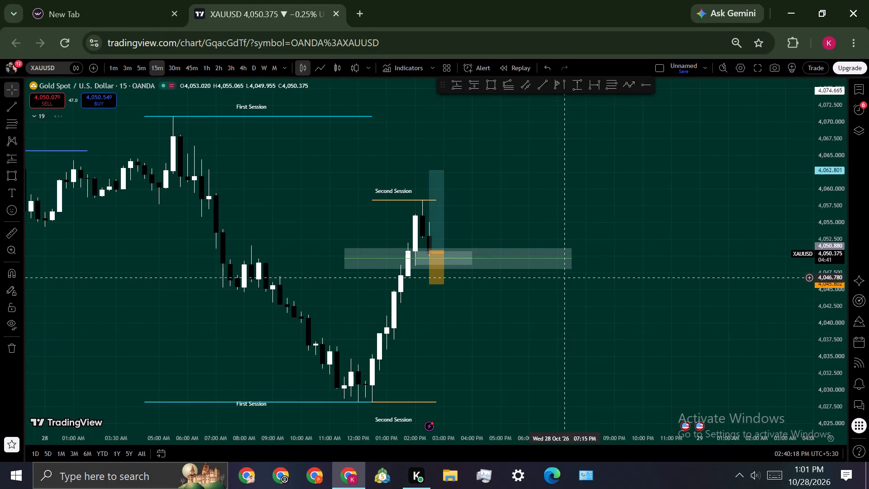
left_click(130, 71)
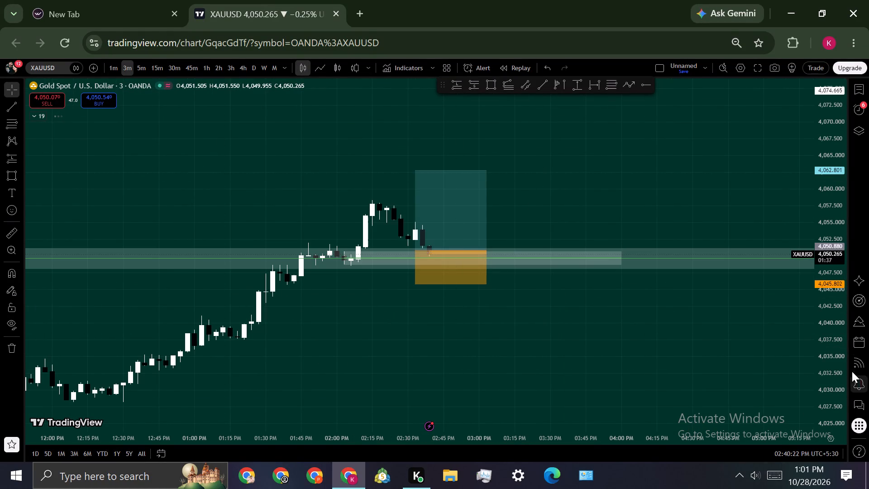
left_click_drag(822, 365, 821, 292)
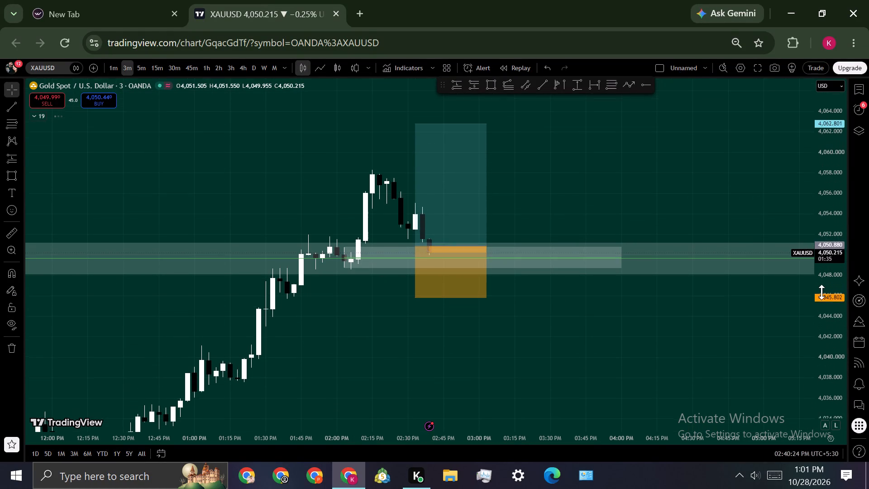
left_click_drag(821, 292, 820, 285)
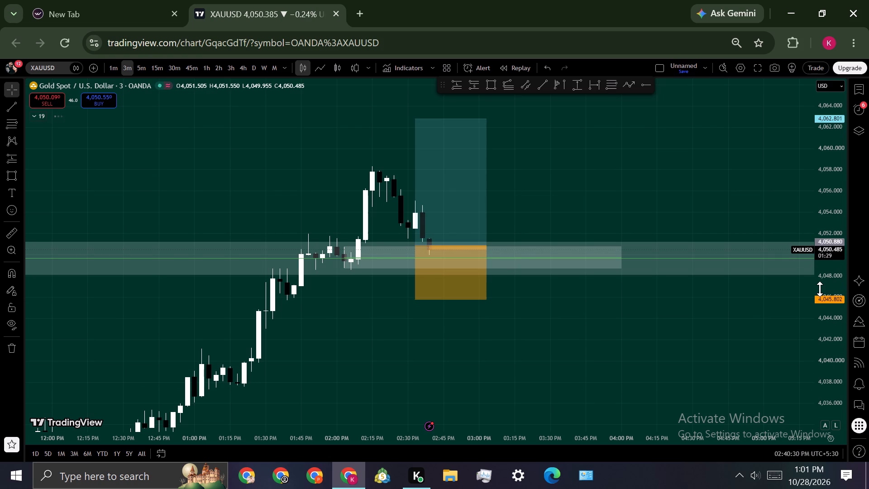
Check the latest 1-minute candles against the long position's entry, stop and the shaded zone.
left_click(111, 63)
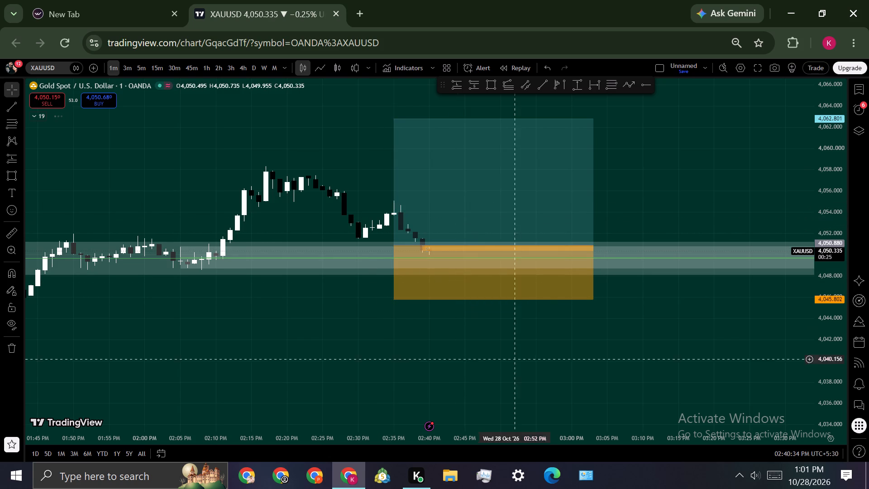
scroll(849, 328, "up", 4)
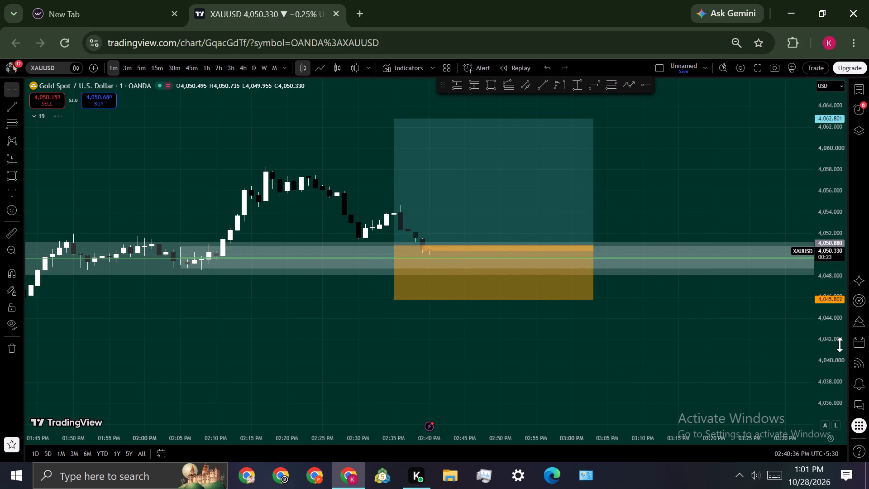
scroll(840, 345, "up", 6)
scroll(800, 355, "down", 4)
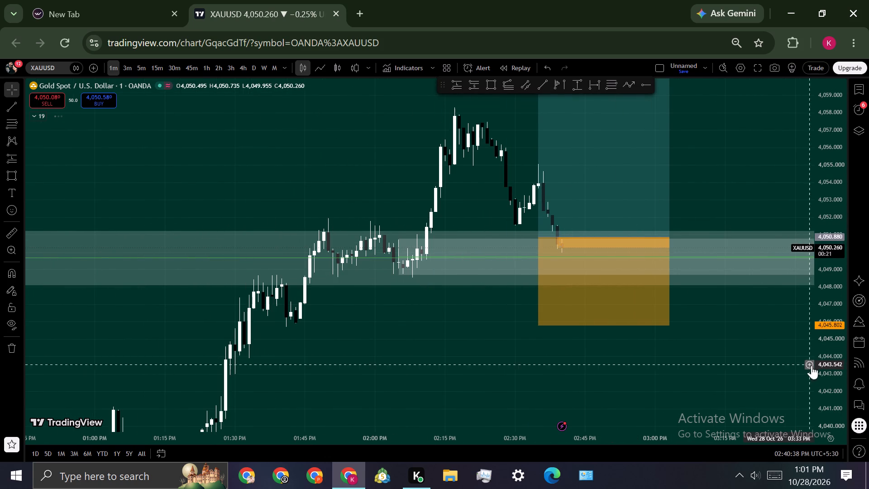
scroll(841, 345, "down", 4)
left_click_drag(775, 319, 771, 317)
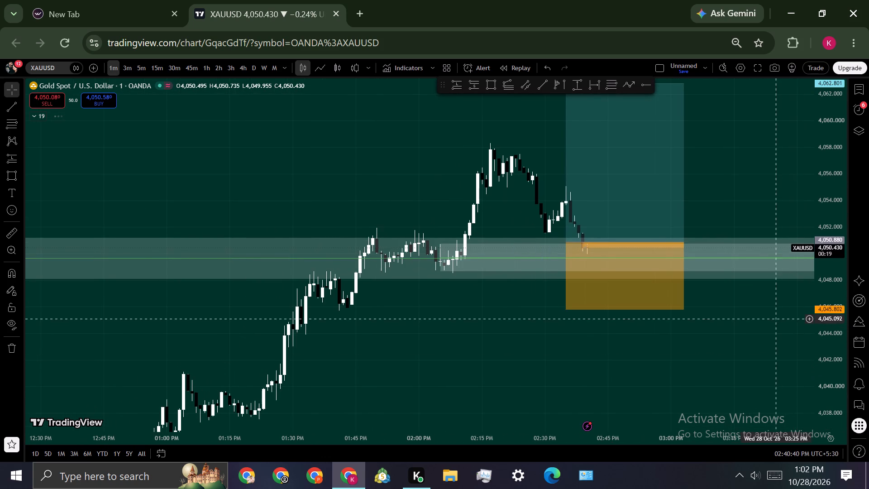
left_click_drag(771, 317, 667, 346)
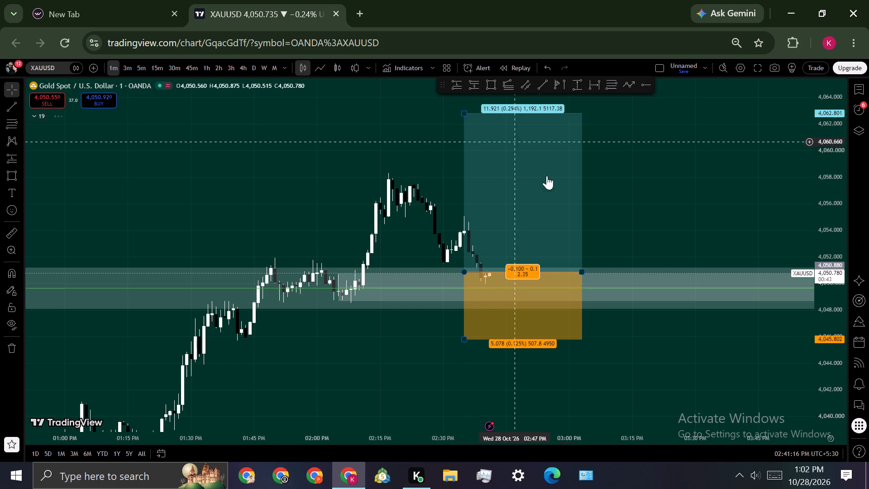
scroll(829, 221, "down", 2)
scroll(753, 212, "down", 4)
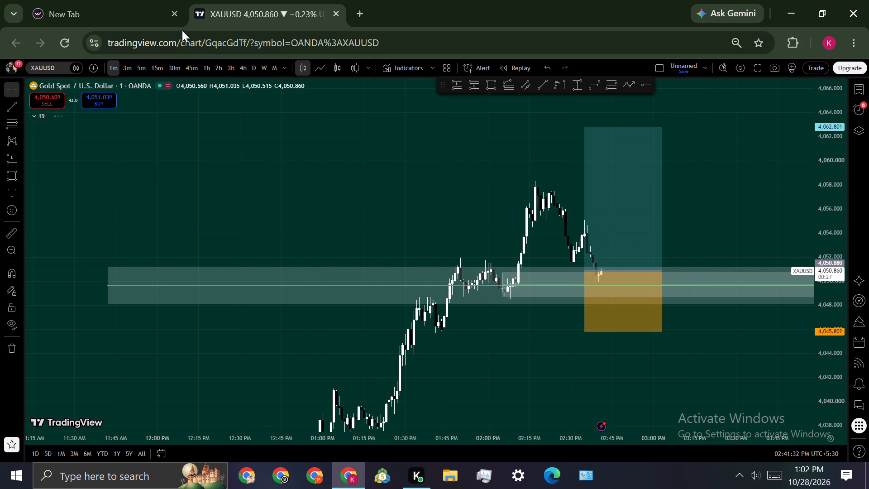
Review the pullback into the shaded zone and the long position on the 3-minute timeframe.
left_click(131, 63)
scroll(314, 187, "up", 2)
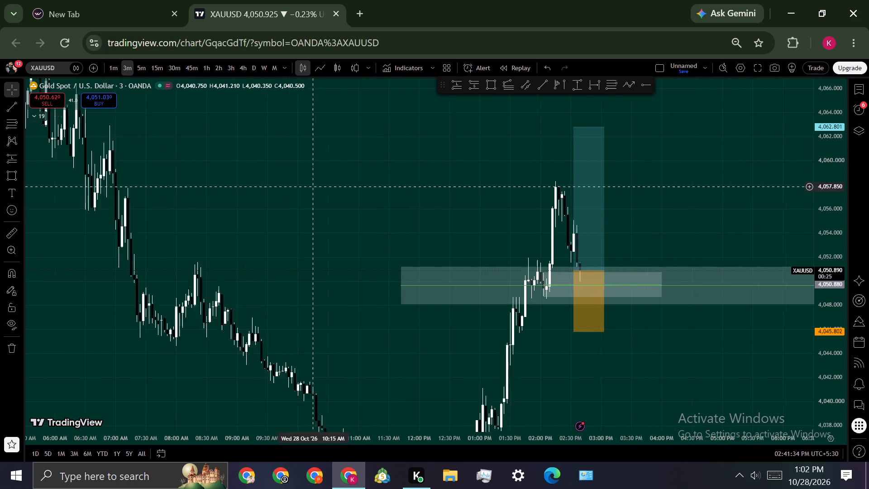
scroll(827, 351, "down", 1)
scroll(691, 374, "up", 1)
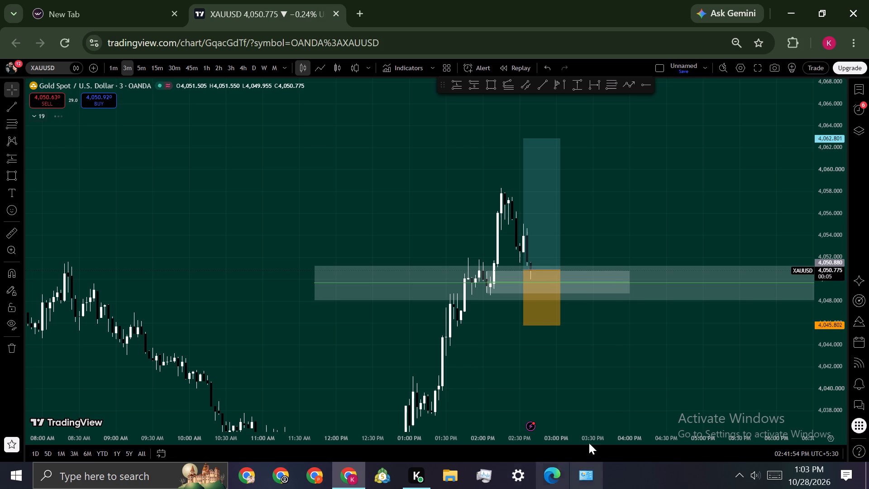
scroll(617, 374, "up", 4)
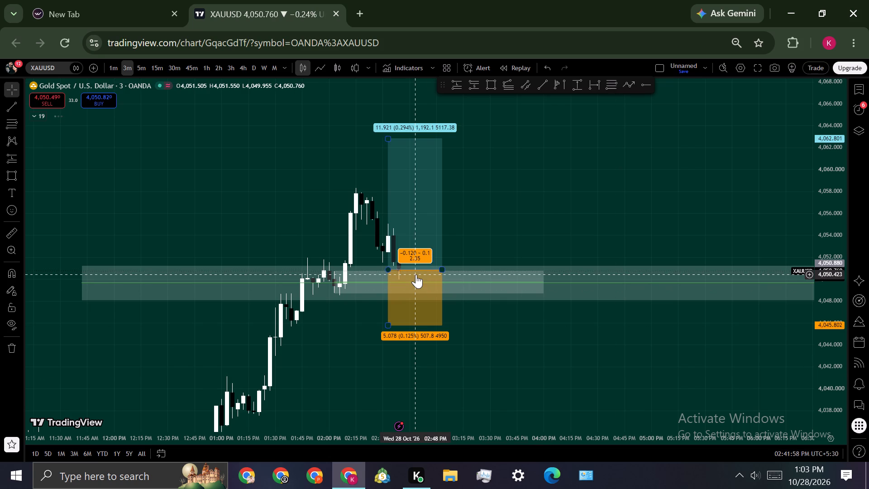
scroll(832, 321, "down", 2)
scroll(534, 368, "up", 2)
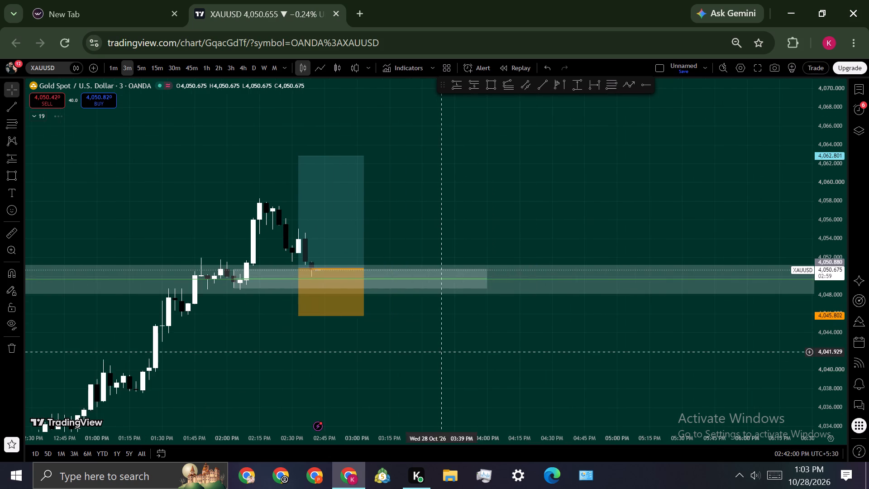
left_click_drag(442, 352, 675, 343)
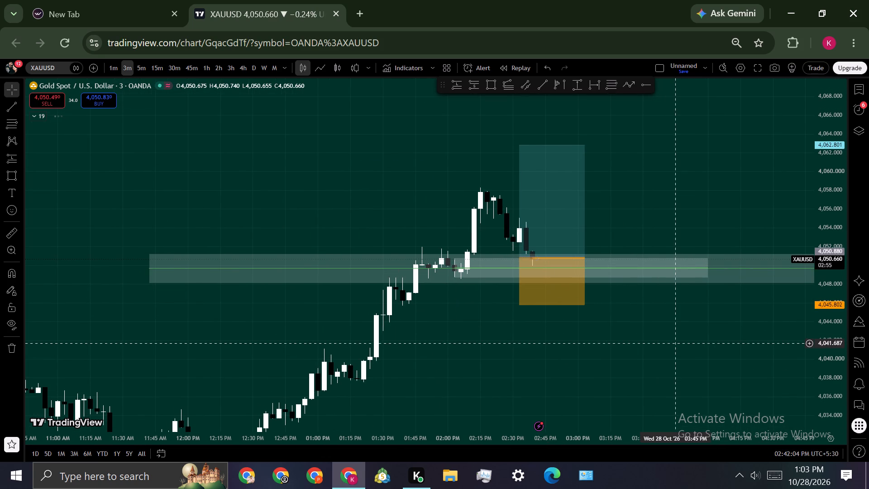
Watch the 1-minute candles reacting in the shaded zone around the long position's entry, stop and target.
left_click_drag(829, 370, 812, 320)
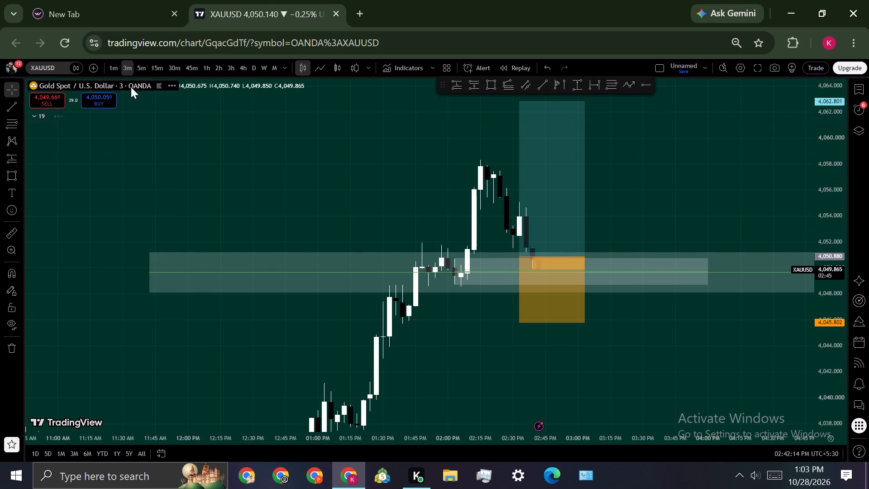
left_click(111, 67)
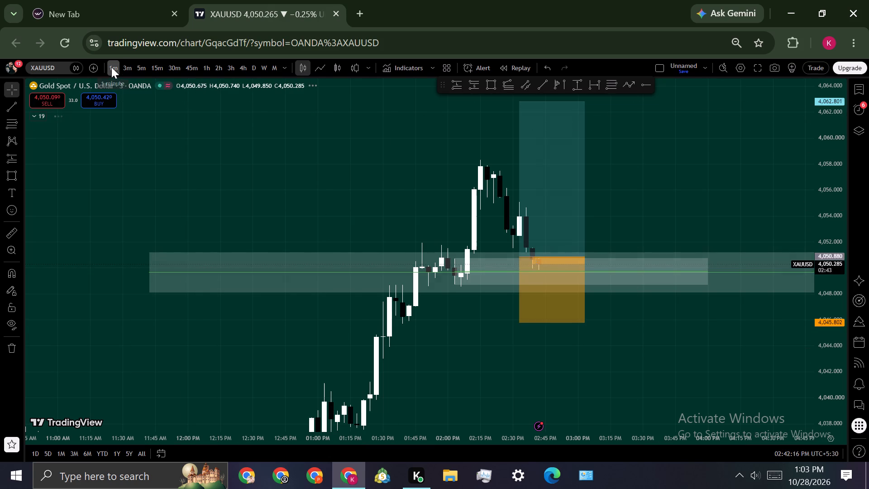
scroll(499, 376, "down", 7)
left_click_drag(600, 370, 408, 395)
scroll(841, 338, "up", 3)
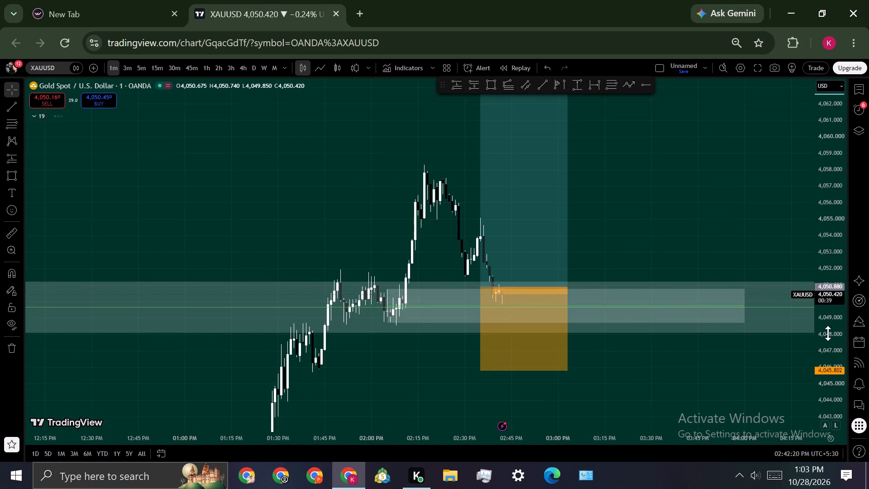
scroll(731, 242, "down", 4)
left_click_drag(729, 242, 704, 199)
scroll(701, 199, "up", 3)
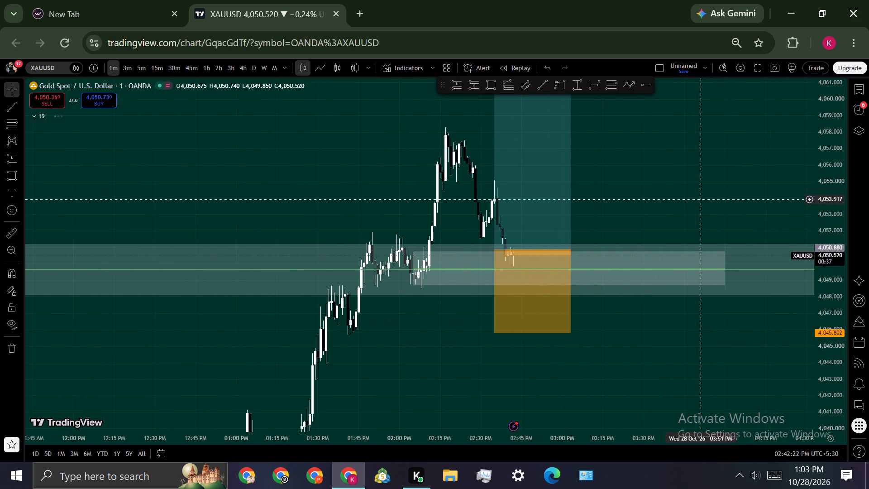
left_click_drag(701, 199, 616, 248)
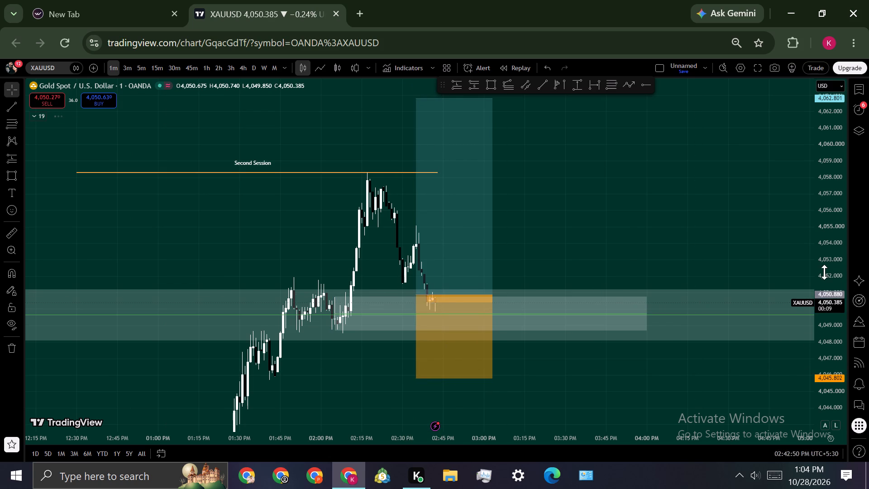
scroll(824, 280, "down", 5)
scroll(659, 269, "down", 1)
left_click_drag(665, 185, 665, 192)
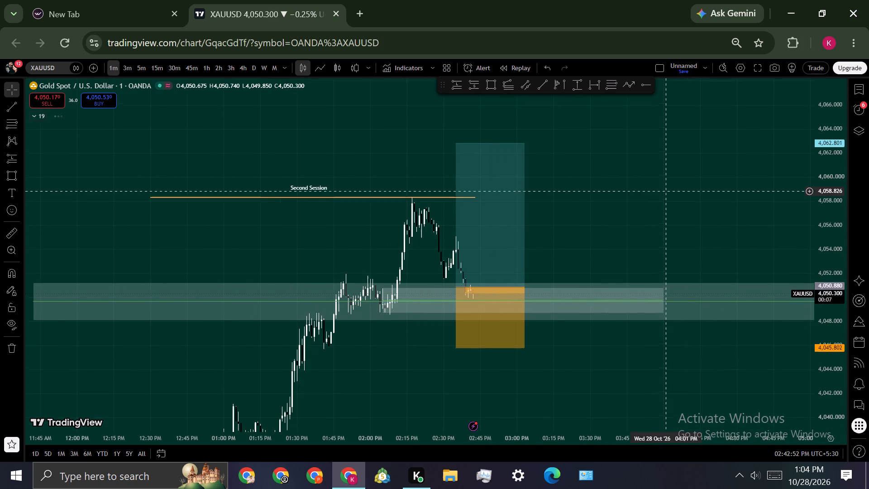
left_click_drag(665, 192, 656, 220)
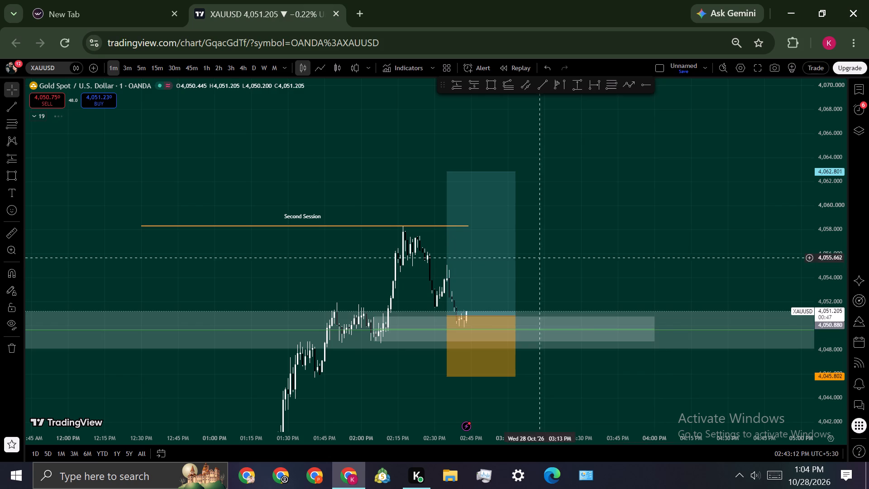
Review the long position and shaded zone against the First and Second Session levels on the 3-minute timeframe.
left_click(129, 70)
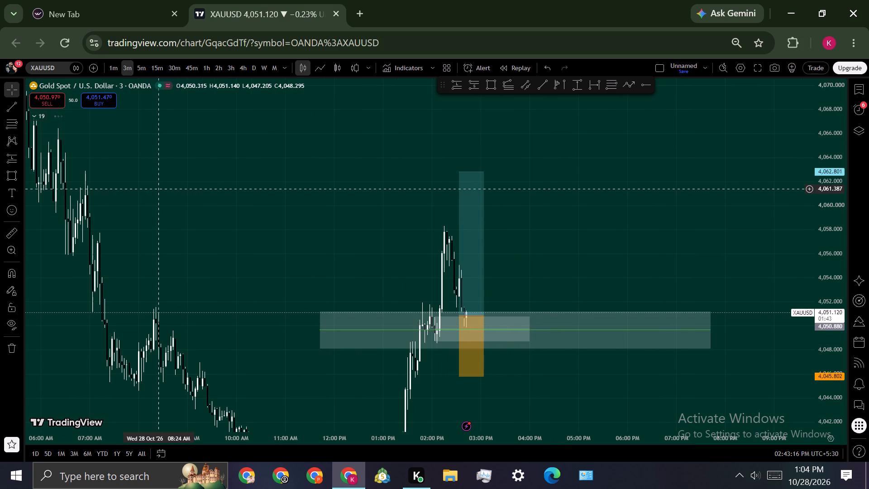
scroll(180, 308, "up", 2)
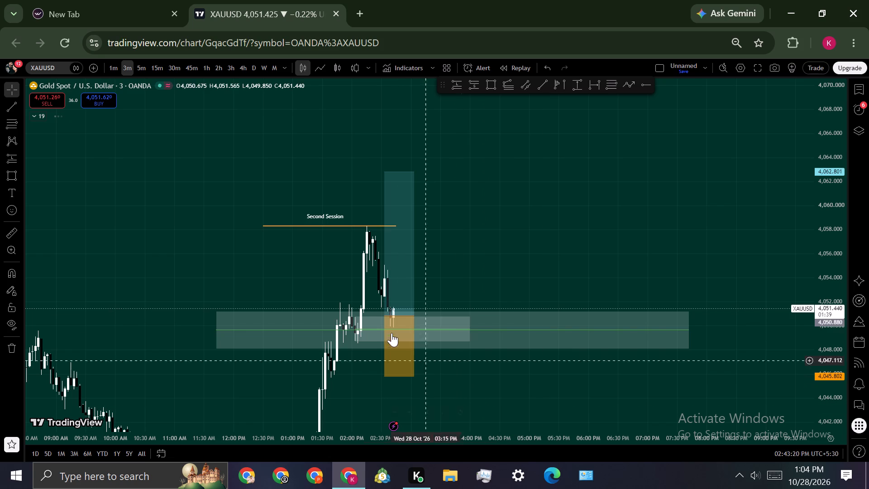
left_click(413, 316)
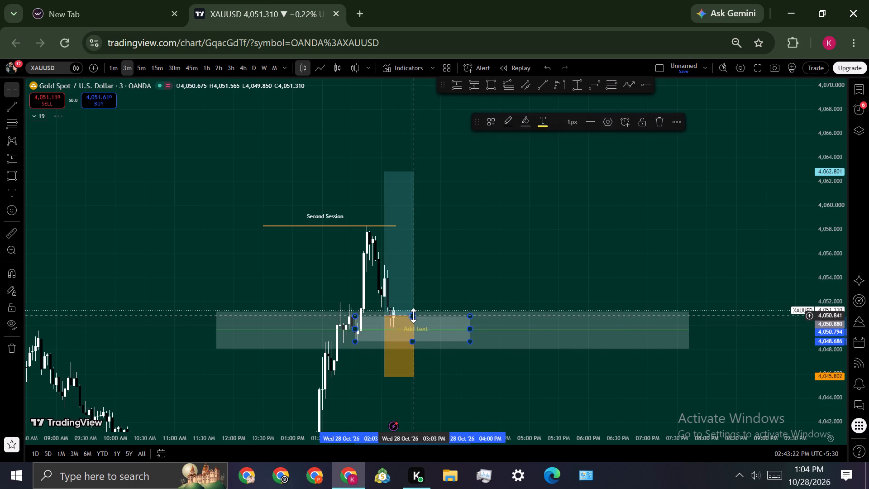
scroll(836, 302, "down", 7)
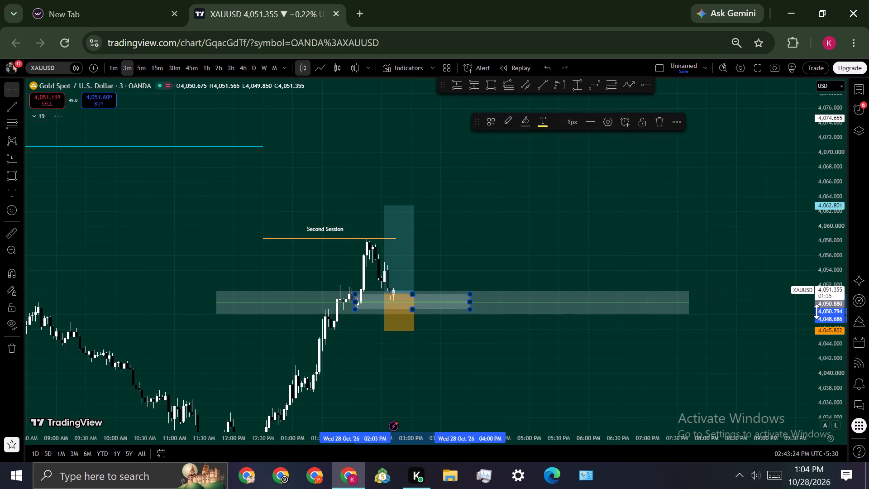
scroll(779, 329, "down", 6)
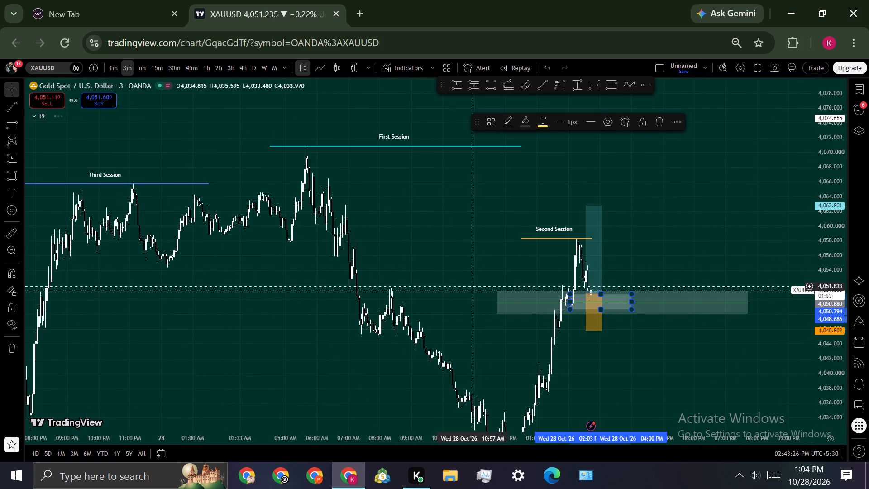
scroll(468, 294, "up", 3)
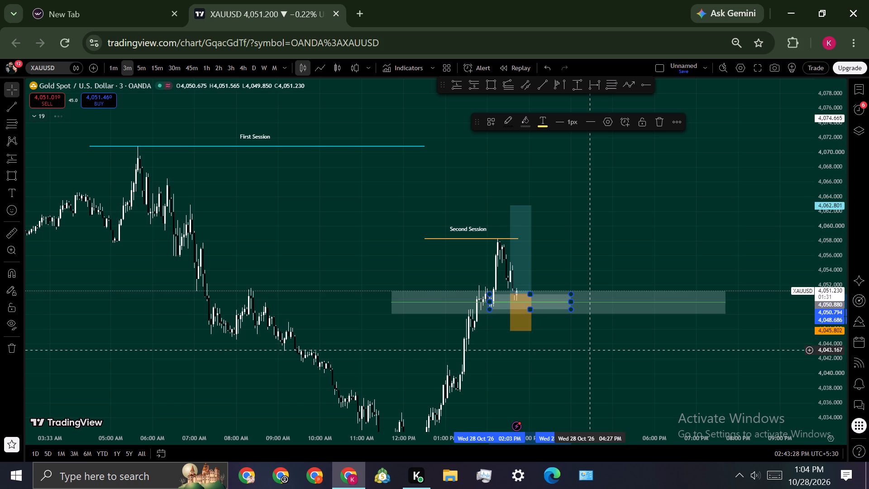
left_click_drag(607, 360, 598, 348)
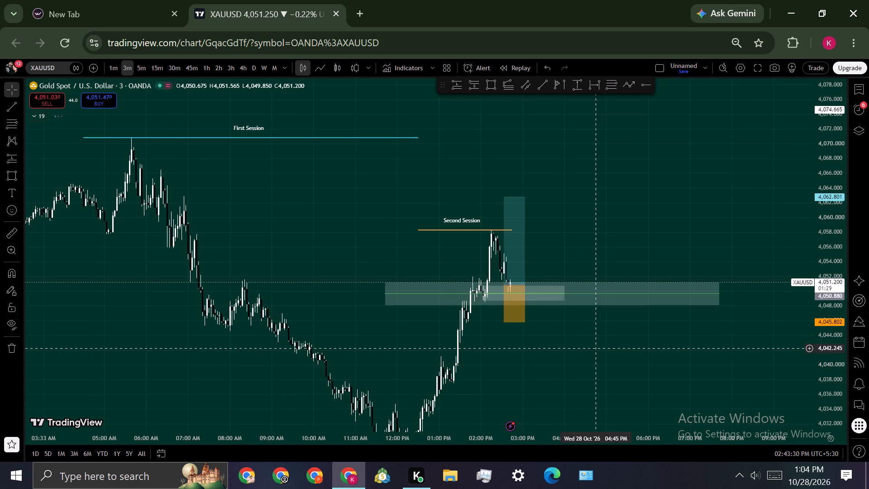
Draw a Fibonacci retracement on the 3-minute upswing, from the session low at 4,028.354 to the Second Session high at 4,058.225.
scroll(564, 345, "up", 2)
left_click_drag(555, 352, 523, 280)
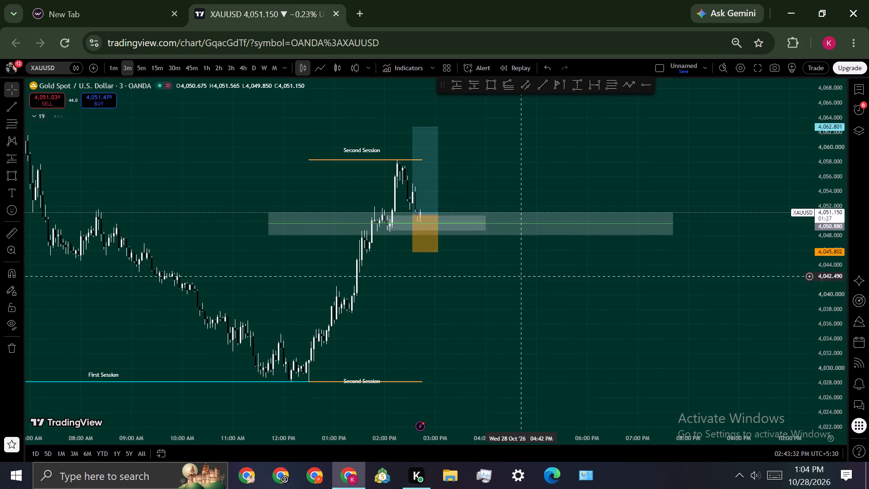
left_click(608, 90)
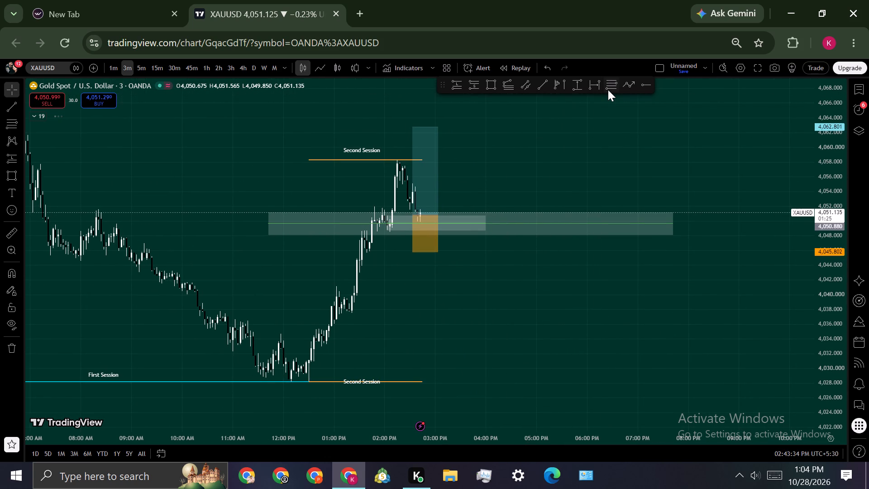
left_click(279, 380)
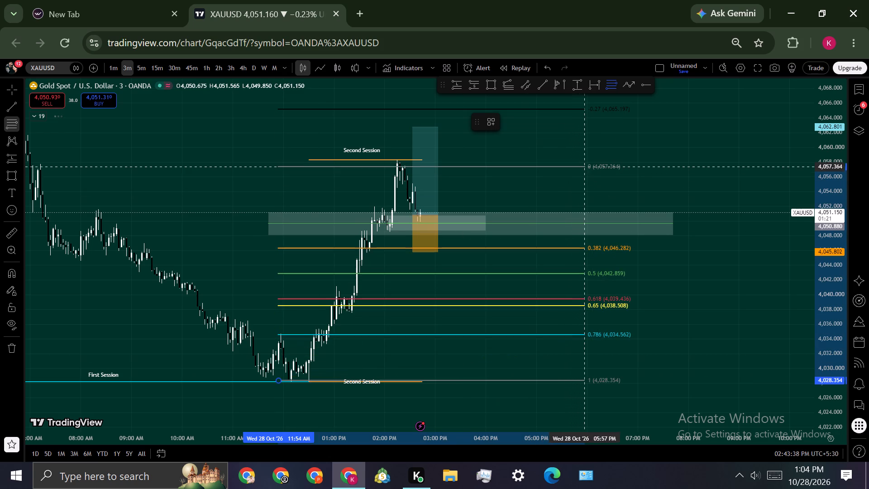
left_click(580, 160)
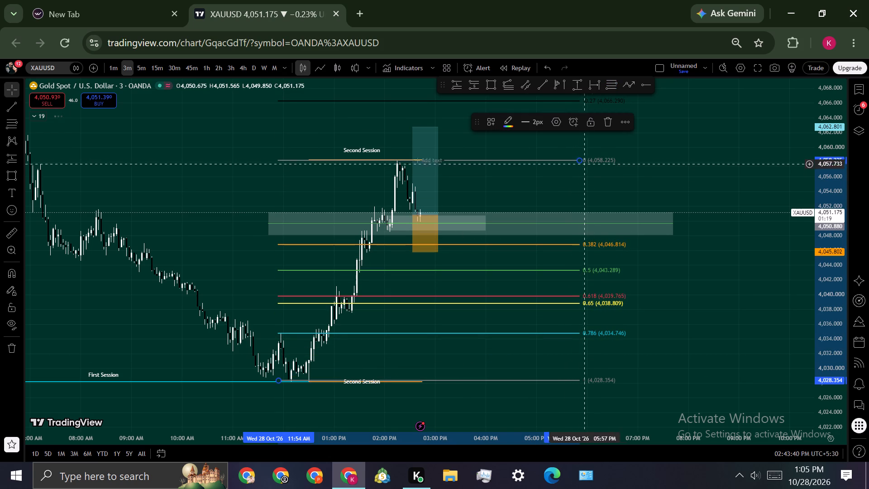
left_click(691, 247)
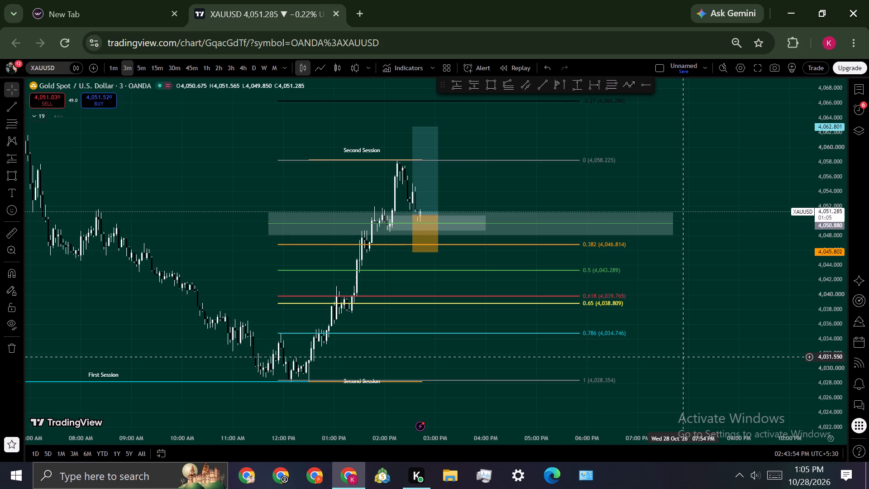
Compare the Fibonacci retracement levels with the shaded zone and the long position's stop on the 3-minute timeframe.
scroll(683, 357, "down", 2)
scroll(683, 357, "up", 1)
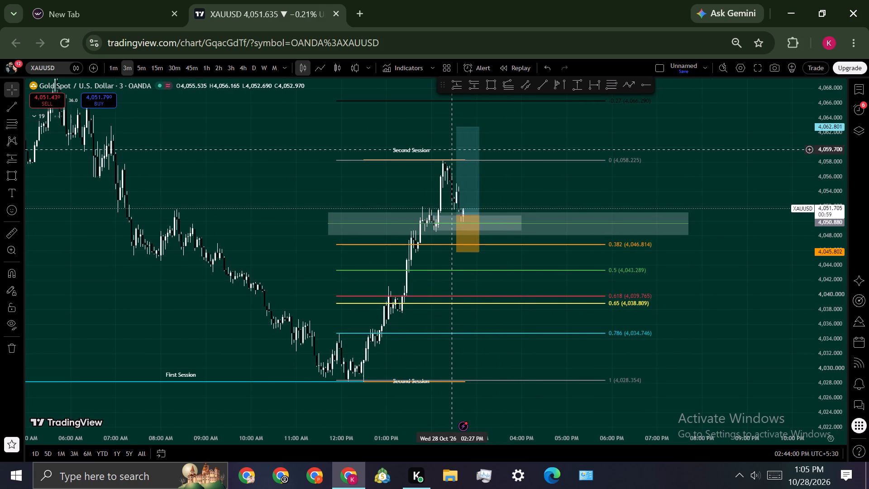
scroll(835, 256, "down", 2)
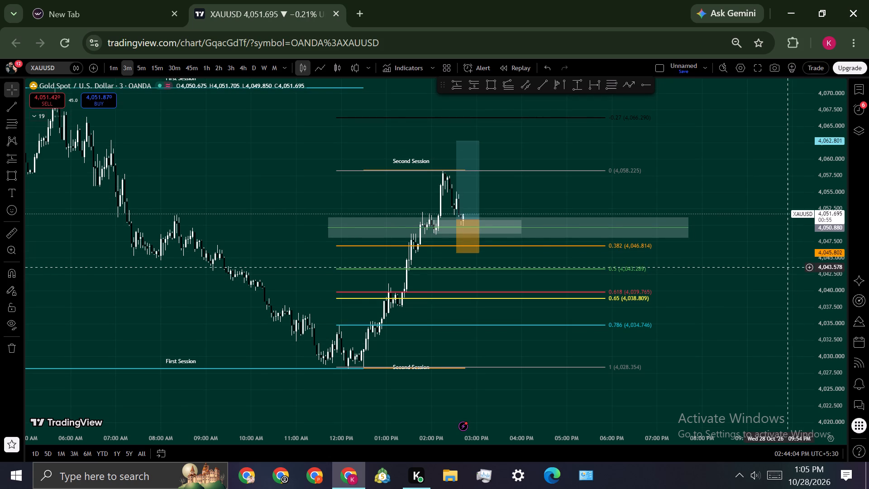
scroll(787, 267, "up", 2)
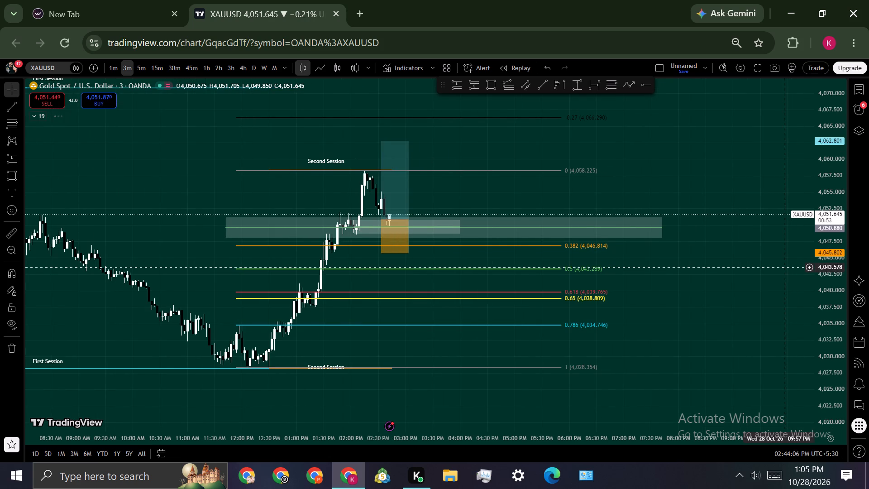